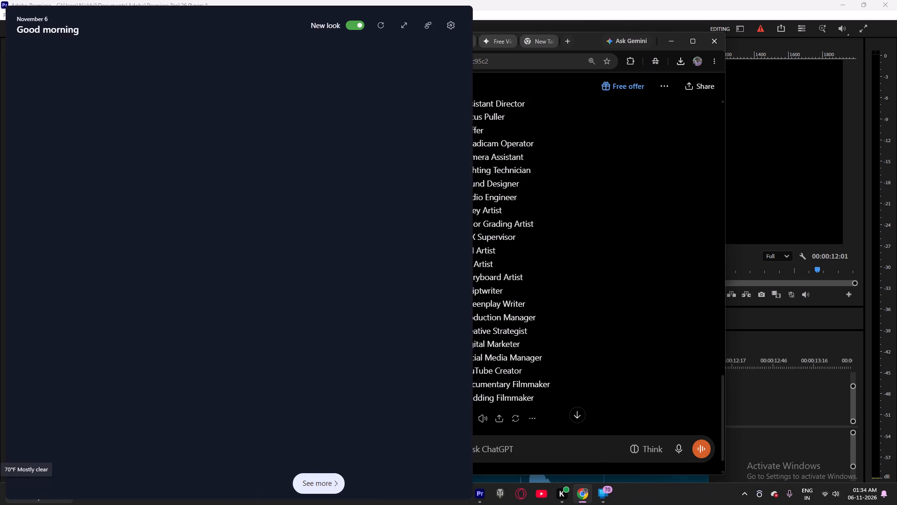
In File Explorer, open the Camera folder inside DCIM on the internal storage of the connected phone Ni.
{"action": "key", "text": "super+e"}
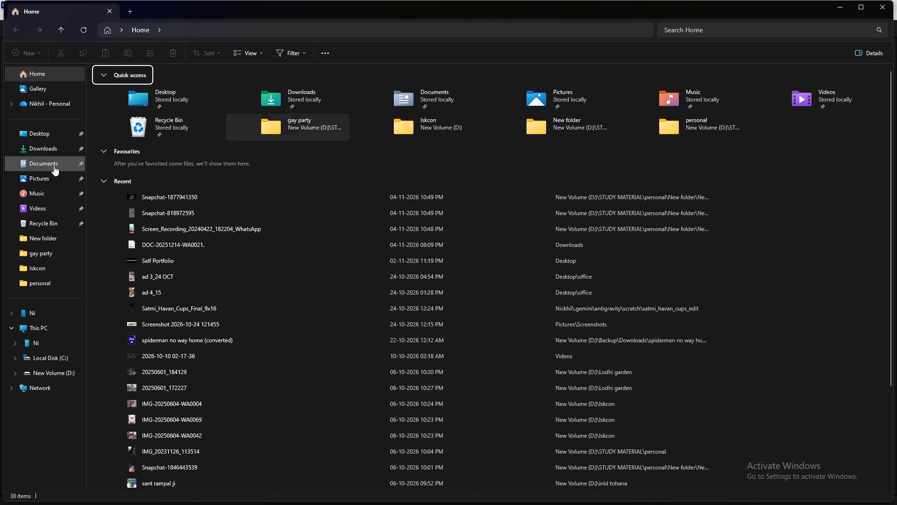
{"action": "left_click", "coordinate": [45, 341]}
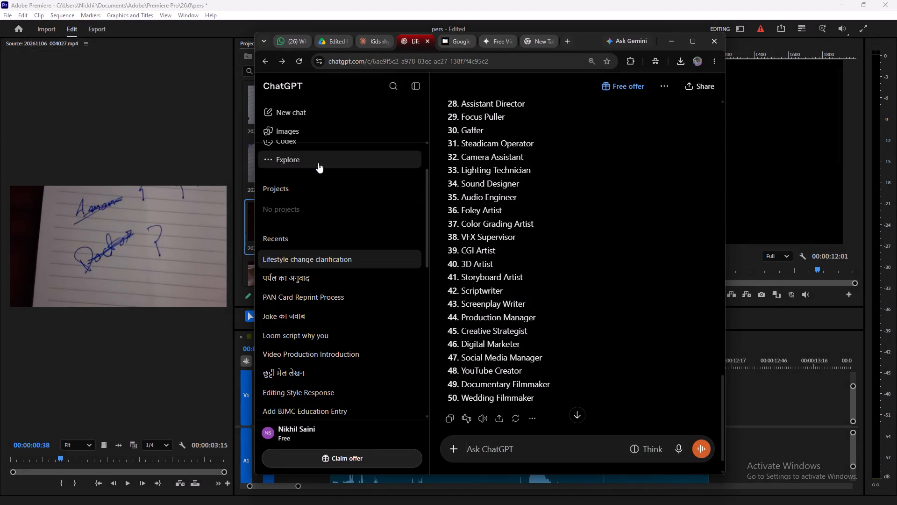
{"action": "key", "text": "super+e"}
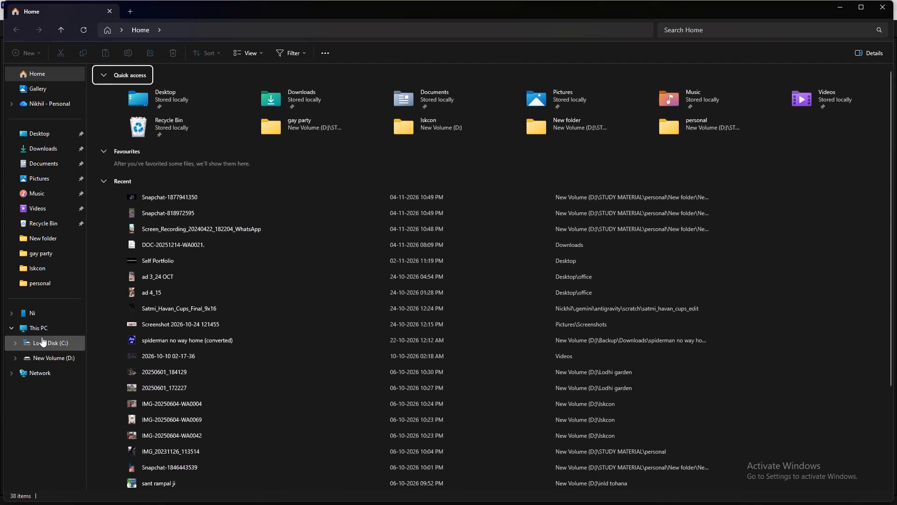
{"action": "left_click", "coordinate": [39, 331]}
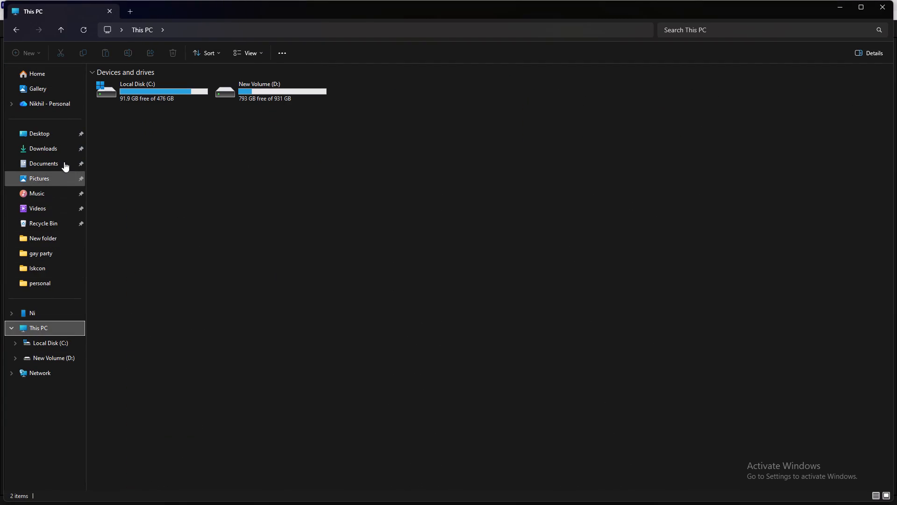
{"action": "left_click", "coordinate": [86, 34]}
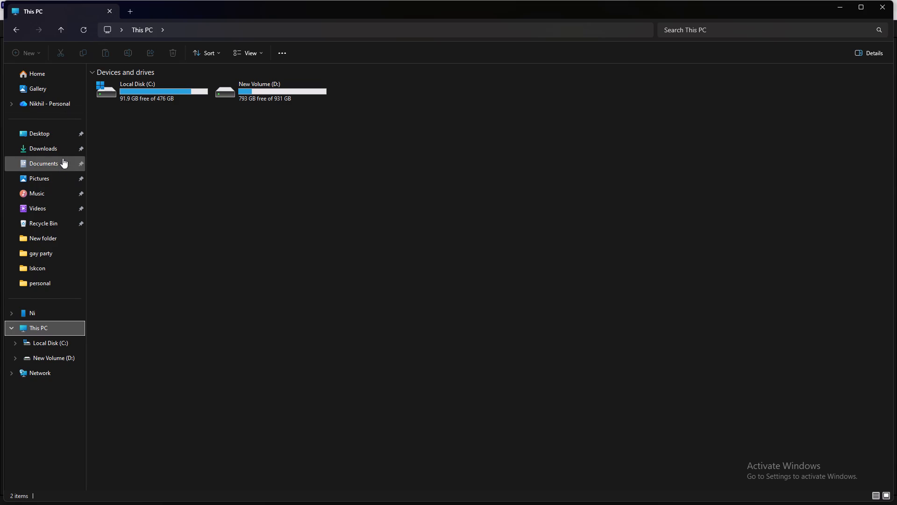
{"action": "left_click", "coordinate": [86, 30]}
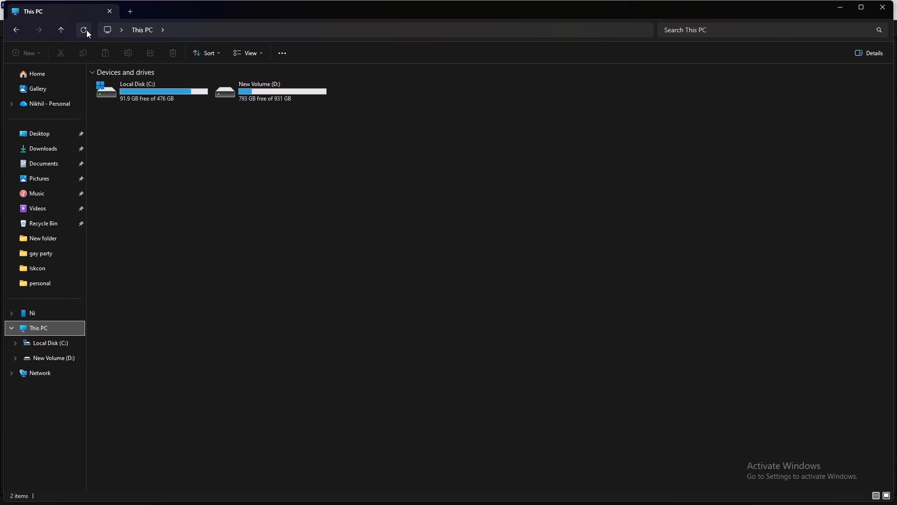
{"action": "left_click", "coordinate": [32, 309]}
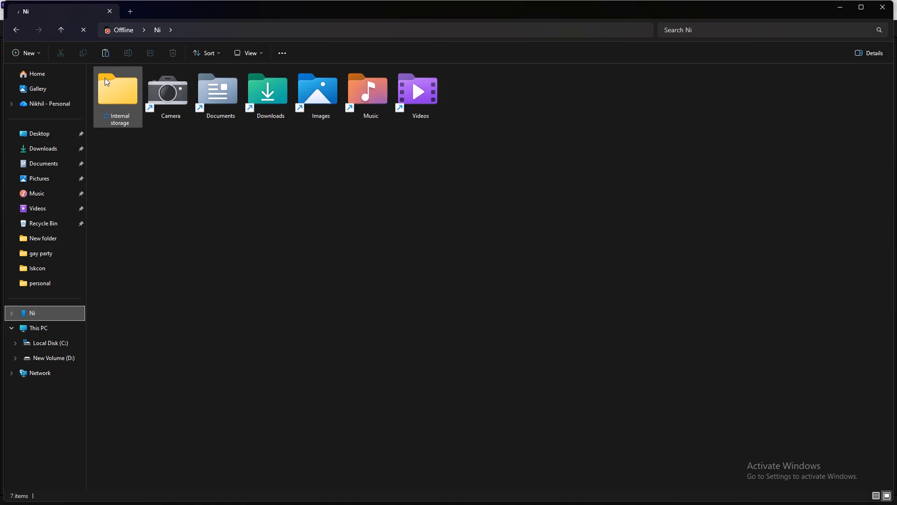
{"action": "double_click", "coordinate": [105, 78]}
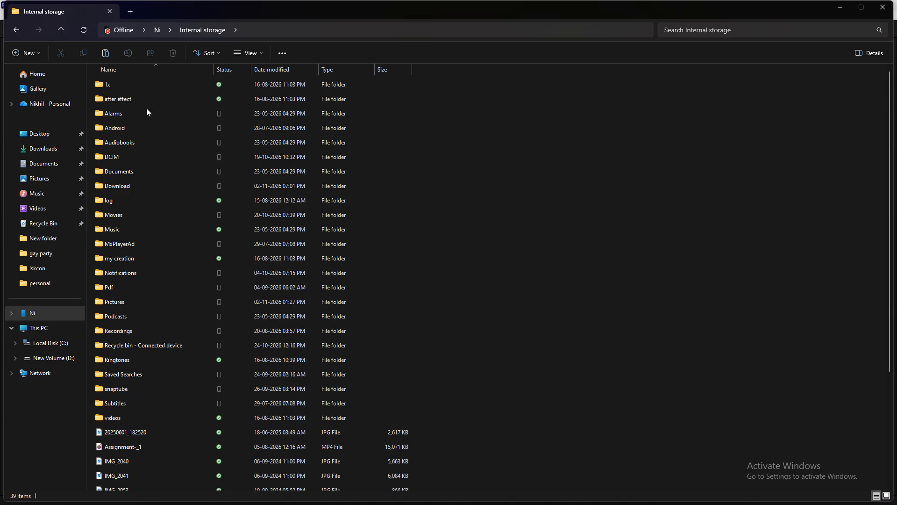
{"action": "double_click", "coordinate": [160, 161]}
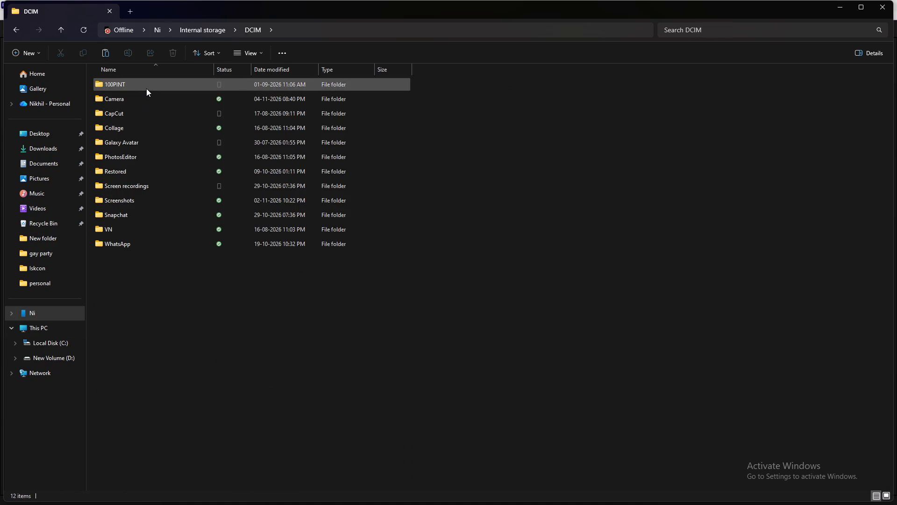
{"action": "double_click", "coordinate": [146, 102]}
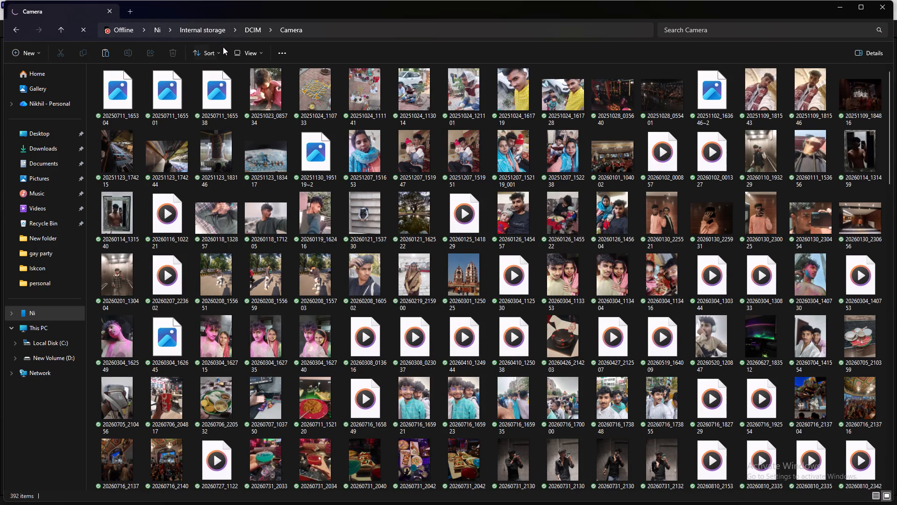
Sort the Camera folder's files by date created.
{"action": "left_click", "coordinate": [211, 49]}
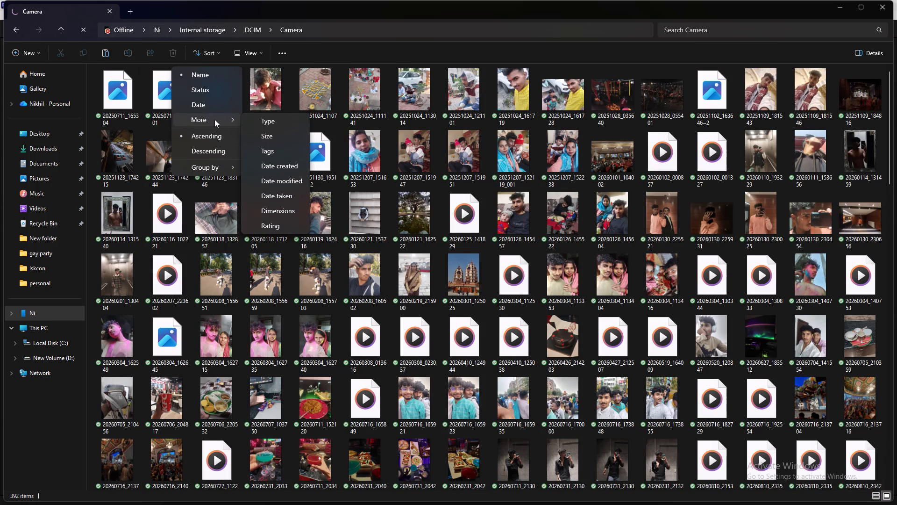
{"action": "left_click", "coordinate": [279, 166]}
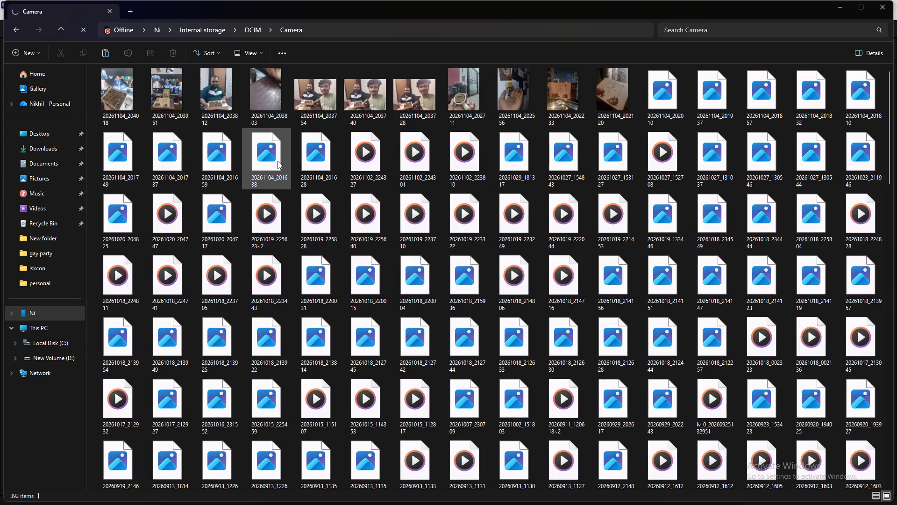
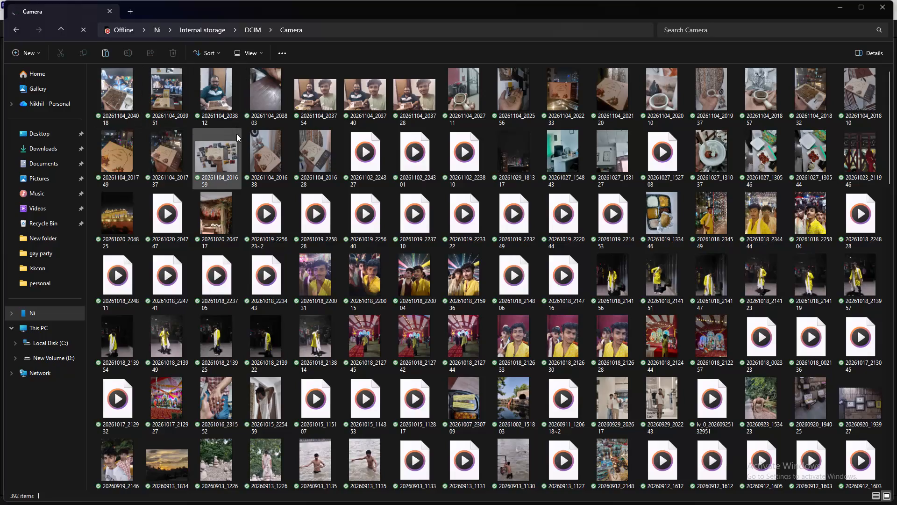
Look through the photos and clips in the phone's Camera folder for the most recent ones.
{"action": "scroll", "coordinate": [236, 133], "scroll_direction": "up", "scroll_amount": 7}
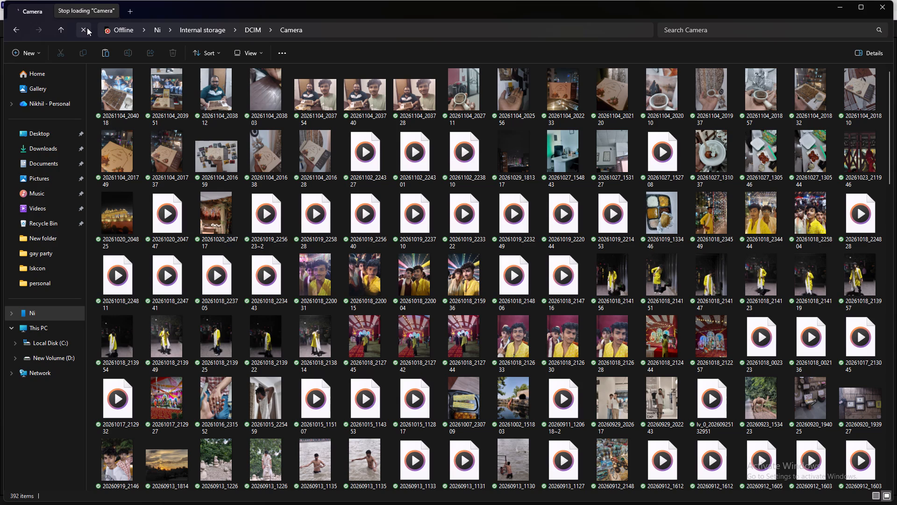
{"action": "scroll", "coordinate": [363, 188], "scroll_direction": "up", "scroll_amount": 1}
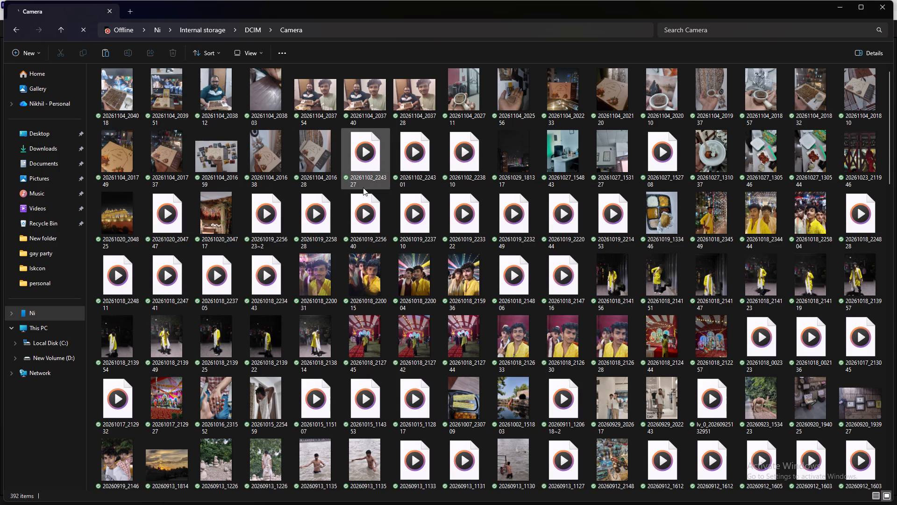
{"action": "scroll", "coordinate": [363, 188], "scroll_direction": "up", "scroll_amount": 3}
{"action": "scroll", "coordinate": [363, 188], "scroll_direction": "down", "scroll_amount": 3}
{"action": "scroll", "coordinate": [363, 188], "scroll_direction": "up", "scroll_amount": 5}
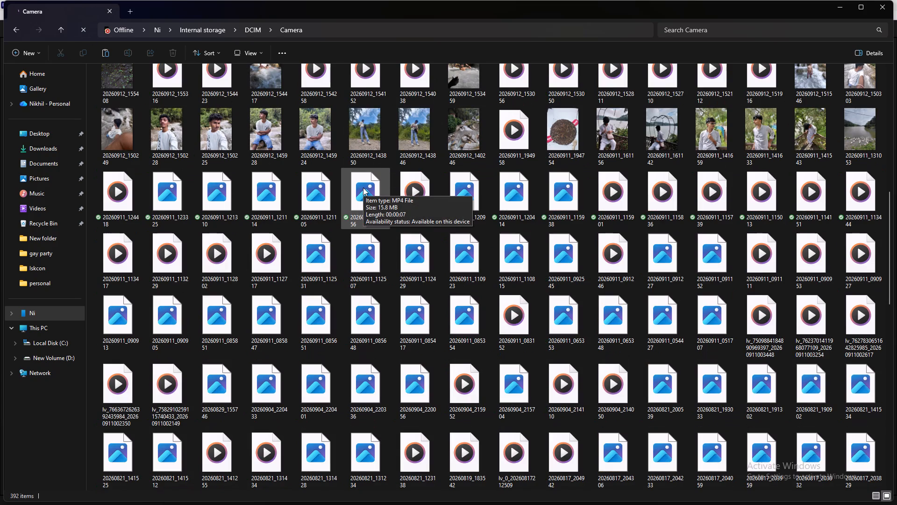
{"action": "scroll", "coordinate": [363, 188], "scroll_direction": "up", "scroll_amount": 6}
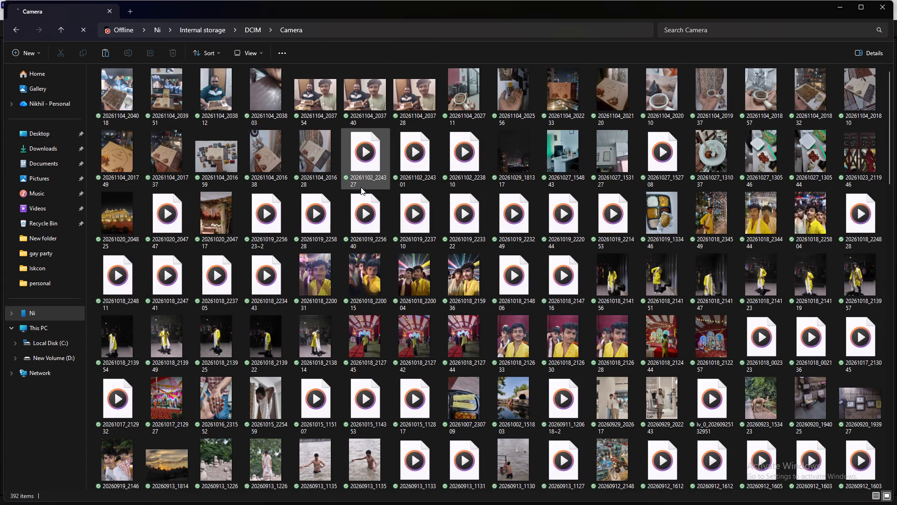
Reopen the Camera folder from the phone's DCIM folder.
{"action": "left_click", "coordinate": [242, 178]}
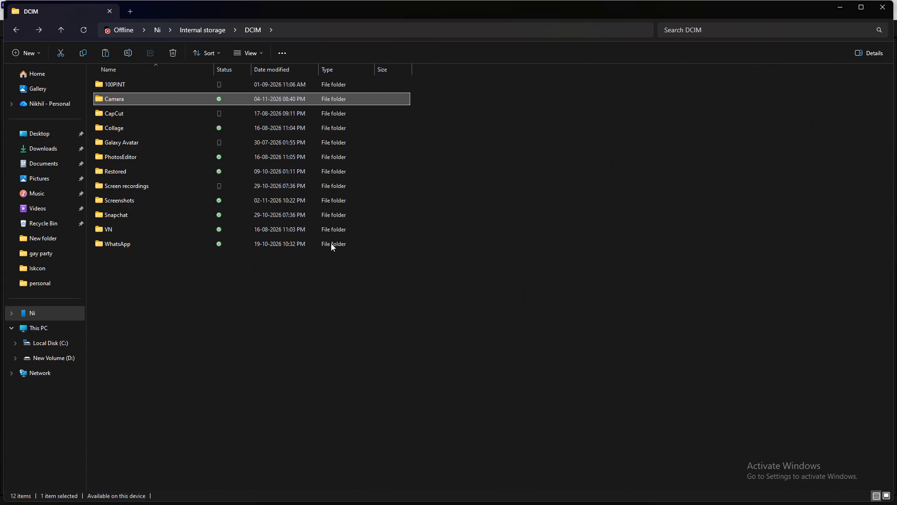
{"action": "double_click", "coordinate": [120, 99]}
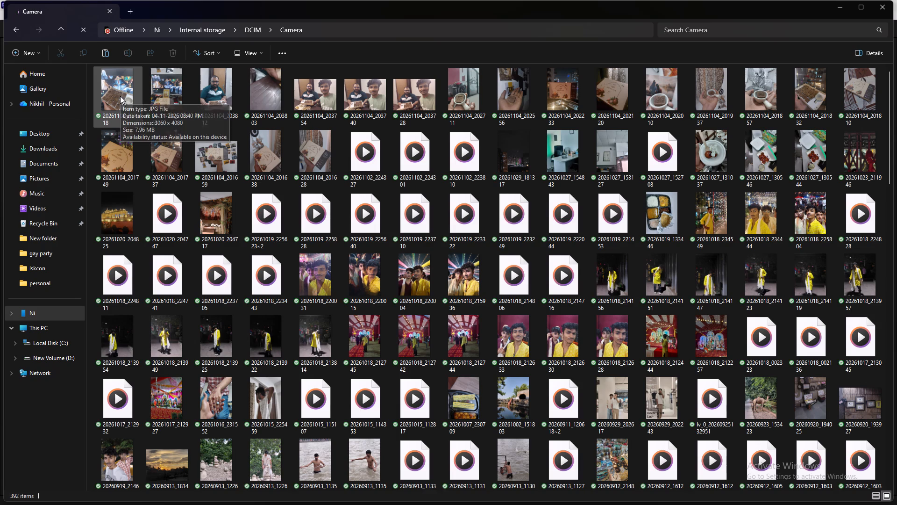
{"action": "left_click", "coordinate": [217, 56]}
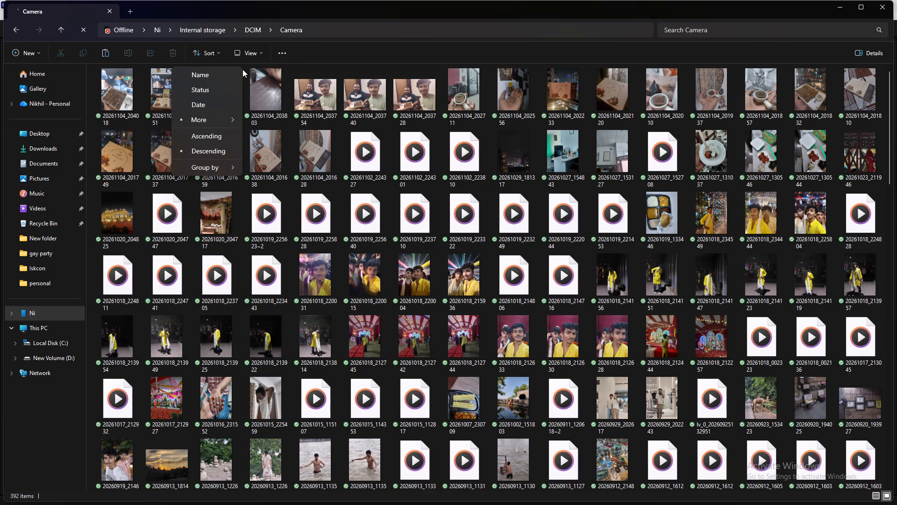
{"action": "left_click", "coordinate": [219, 107]}
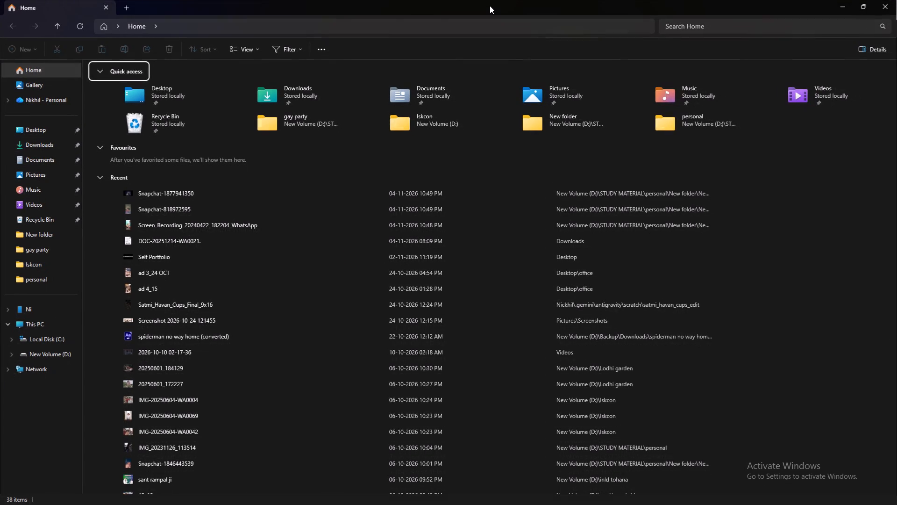
Go to This PC and expand the connected phone Ni to reach its internal storage.
{"action": "left_click", "coordinate": [32, 327]}
{"action": "left_click", "coordinate": [5, 310]}
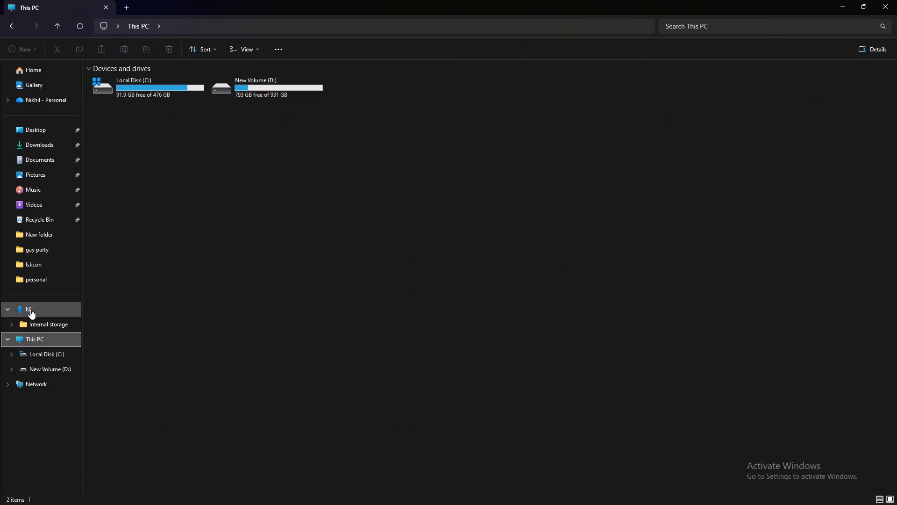
Open the Camera folder inside DCIM on the phone Ni's internal storage.
{"action": "left_click", "coordinate": [32, 307]}
{"action": "left_click", "coordinate": [36, 318]}
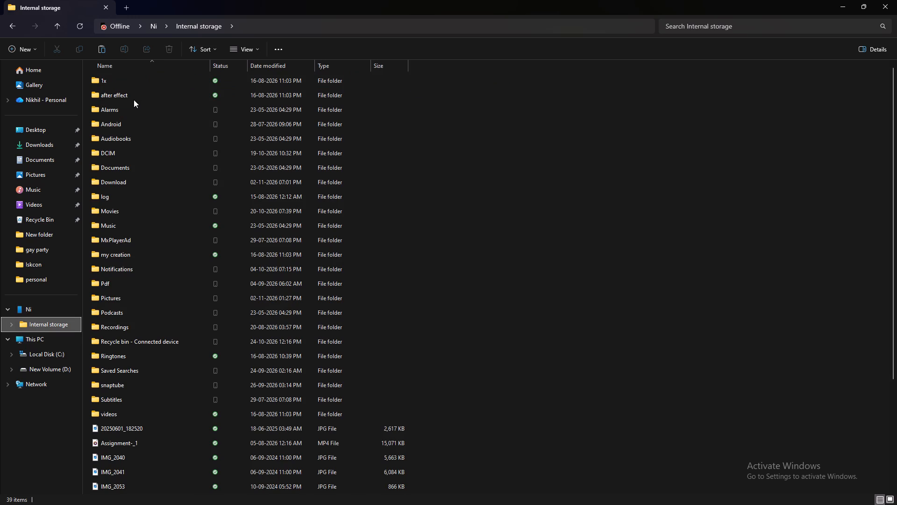
{"action": "double_click", "coordinate": [129, 157]}
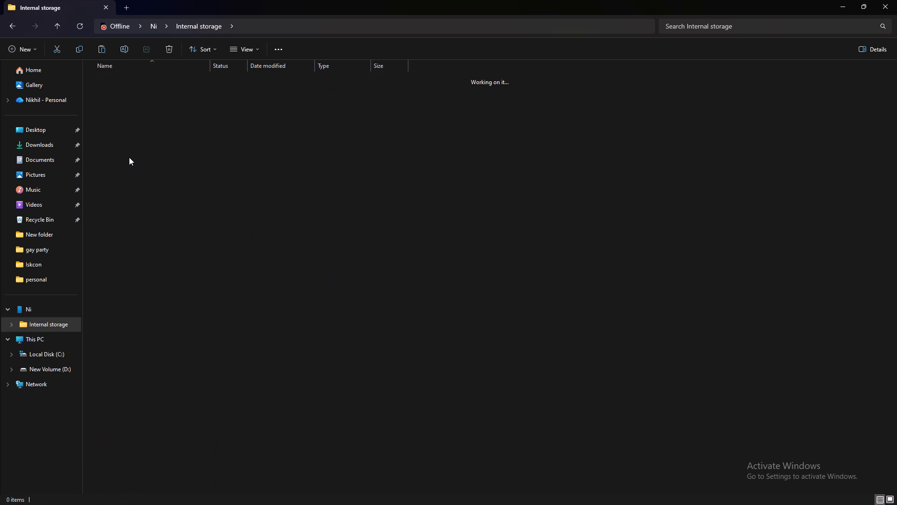
{"action": "left_click", "coordinate": [107, 99]}
{"action": "left_click", "coordinate": [107, 99]}
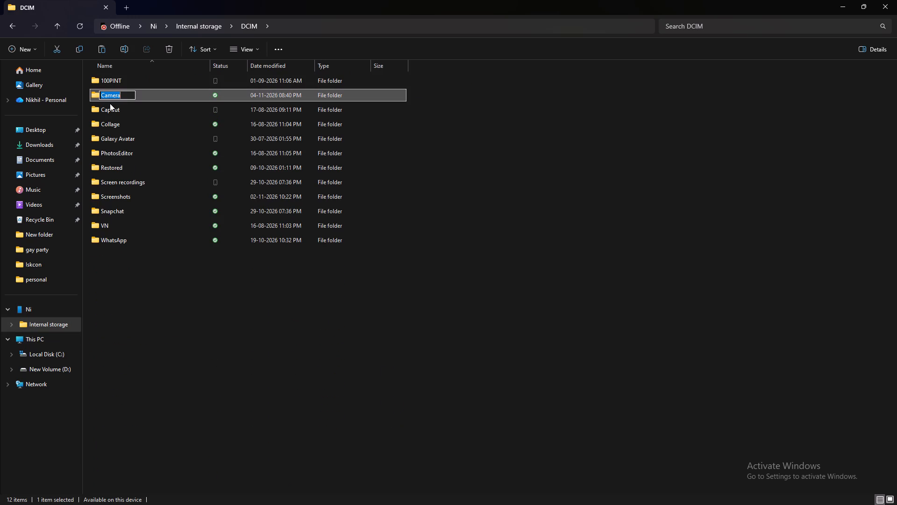
{"action": "left_click", "coordinate": [227, 346]}
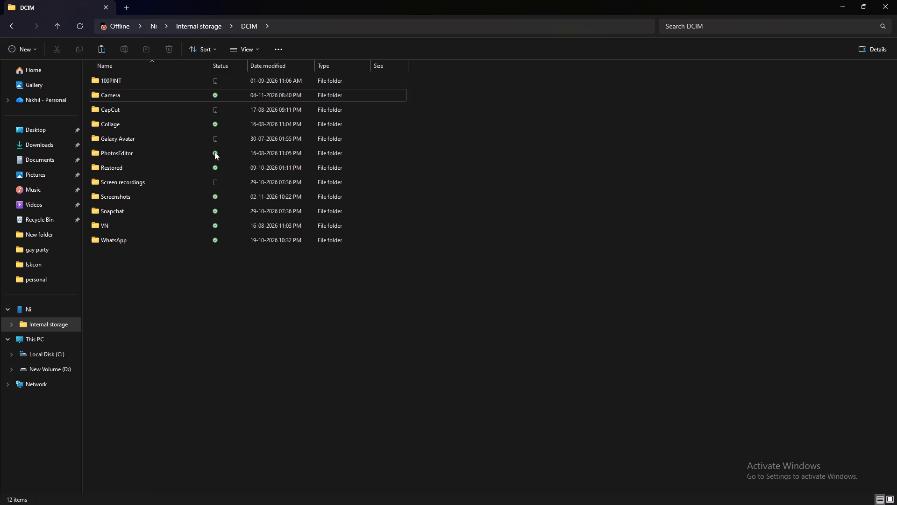
{"action": "double_click", "coordinate": [185, 94]}
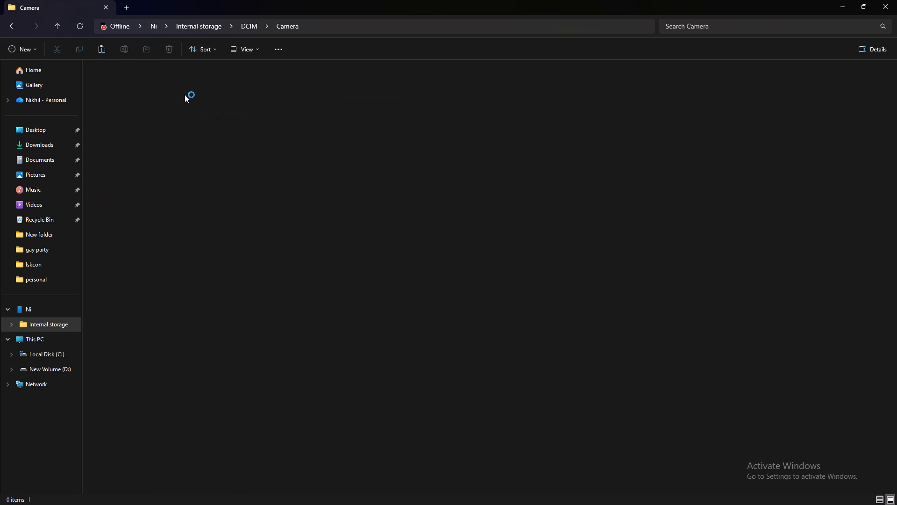
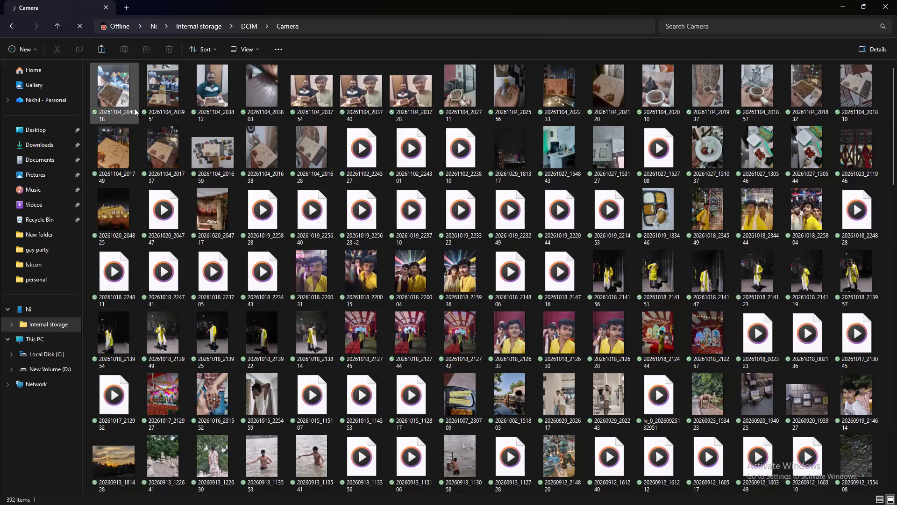
Try to reconnect the offline phone Ni from its Camera folder, retry from the offline notice, and dismiss the notice.
{"action": "scroll", "coordinate": [272, 208], "scroll_direction": "up", "scroll_amount": 7}
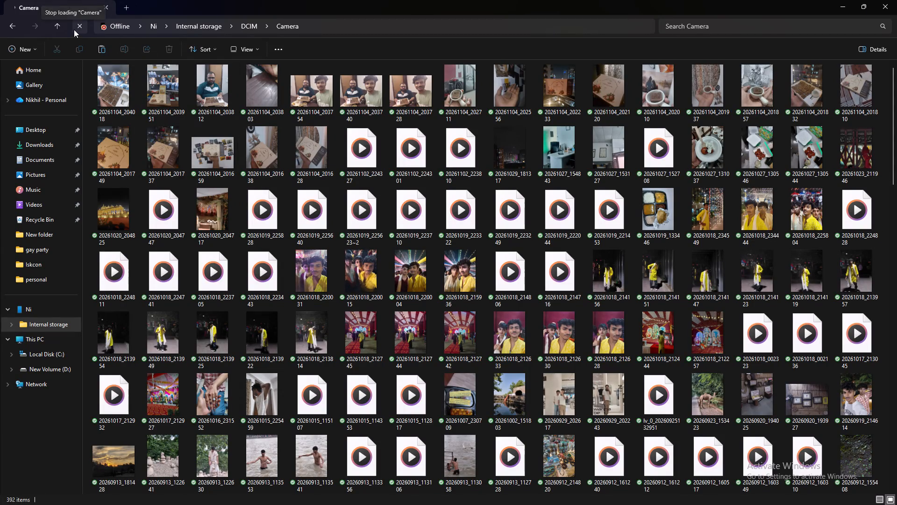
{"action": "left_click", "coordinate": [111, 22]}
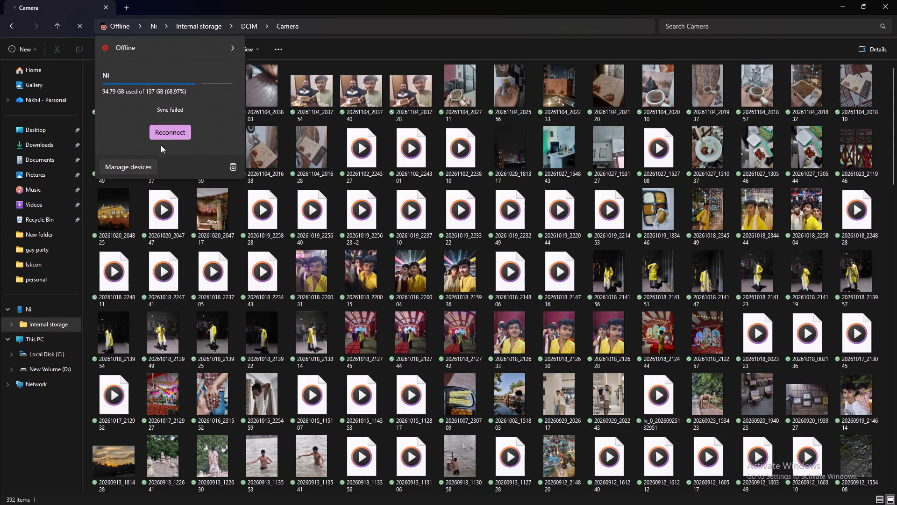
{"action": "left_click", "coordinate": [164, 137]}
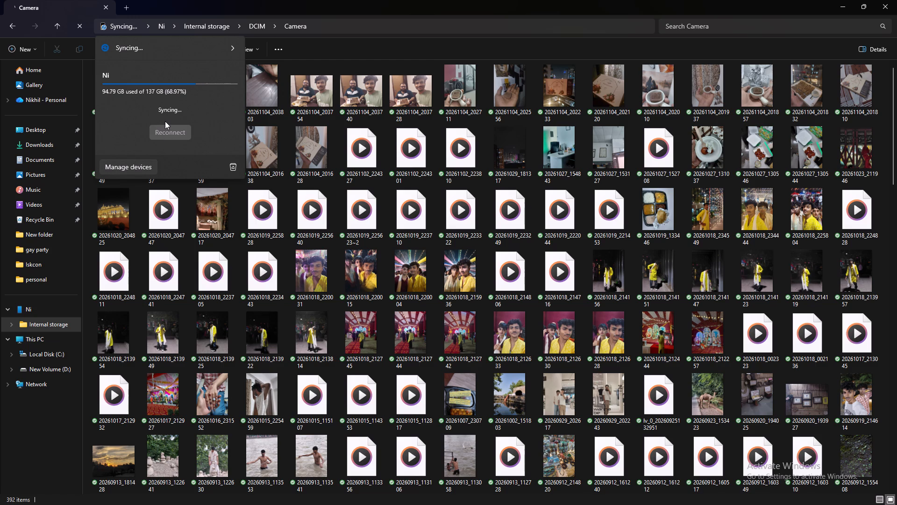
{"action": "left_click", "coordinate": [233, 45]}
{"action": "left_click", "coordinate": [204, 201]}
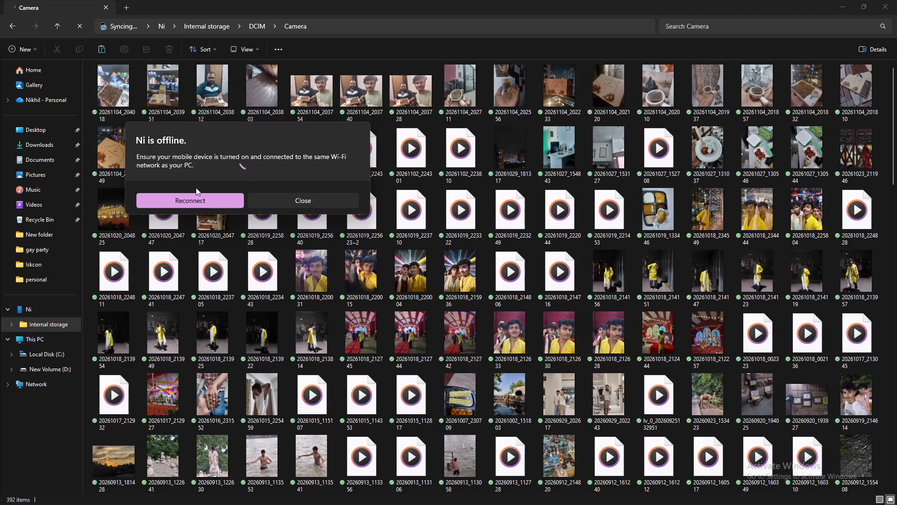
{"action": "scroll", "coordinate": [196, 188], "scroll_direction": "up", "scroll_amount": 1}
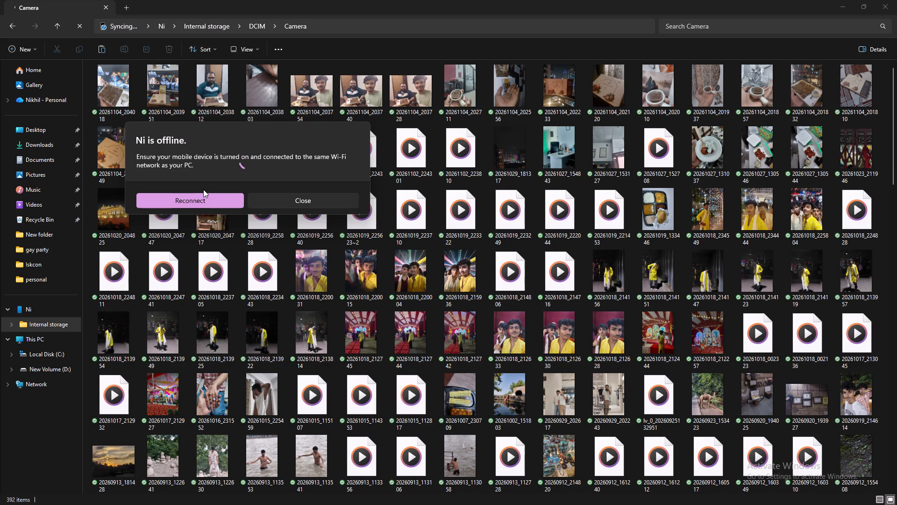
{"action": "left_click", "coordinate": [204, 196]}
{"action": "left_click", "coordinate": [295, 200]}
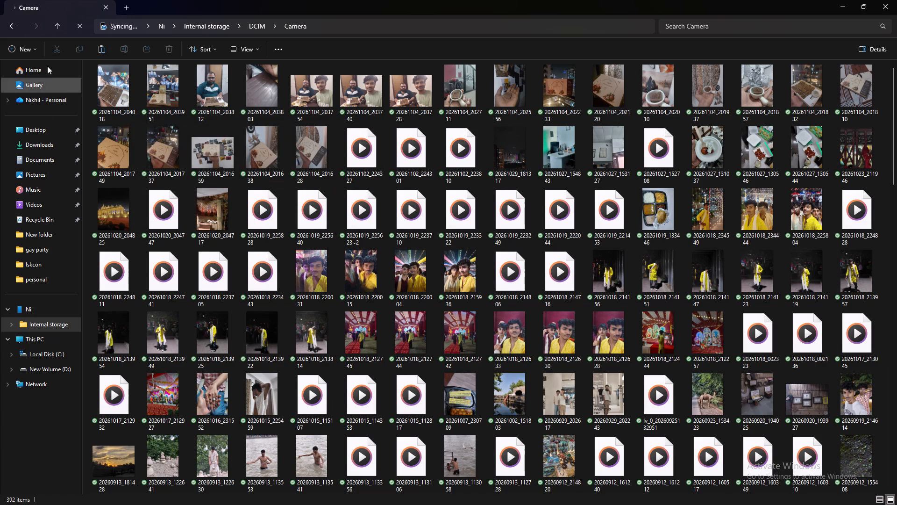
Skim the Camera folder's files and close the File Explorer window.
{"action": "scroll", "coordinate": [261, 188], "scroll_direction": "down", "scroll_amount": 4}
{"action": "scroll", "coordinate": [261, 188], "scroll_direction": "up", "scroll_amount": 4}
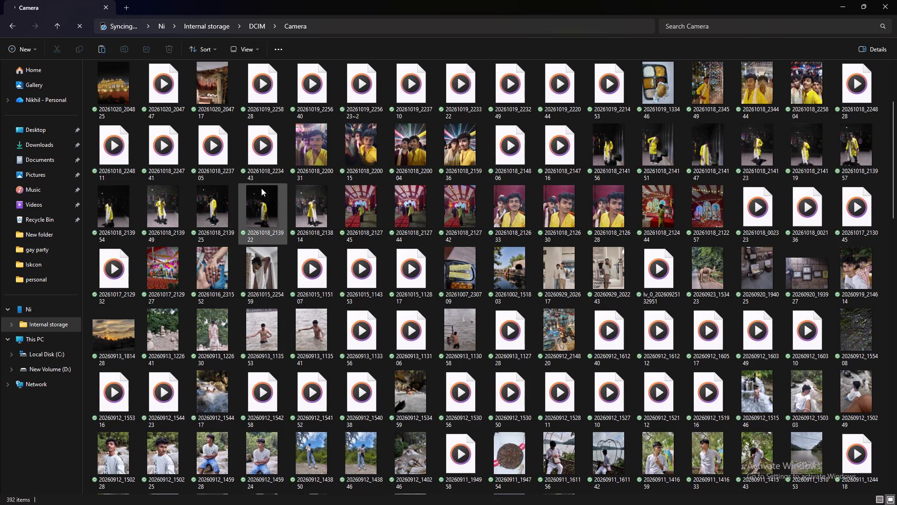
{"action": "left_click", "coordinate": [896, 0]}
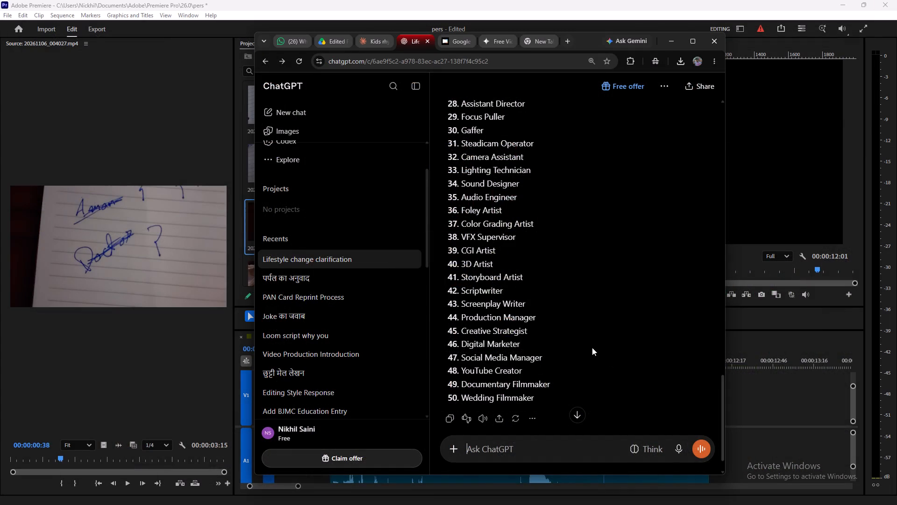
Minimize the browser and open the Camera folder under DCIM in phone Ni's internal storage in File Explorer.
{"action": "left_click", "coordinate": [668, 42]}
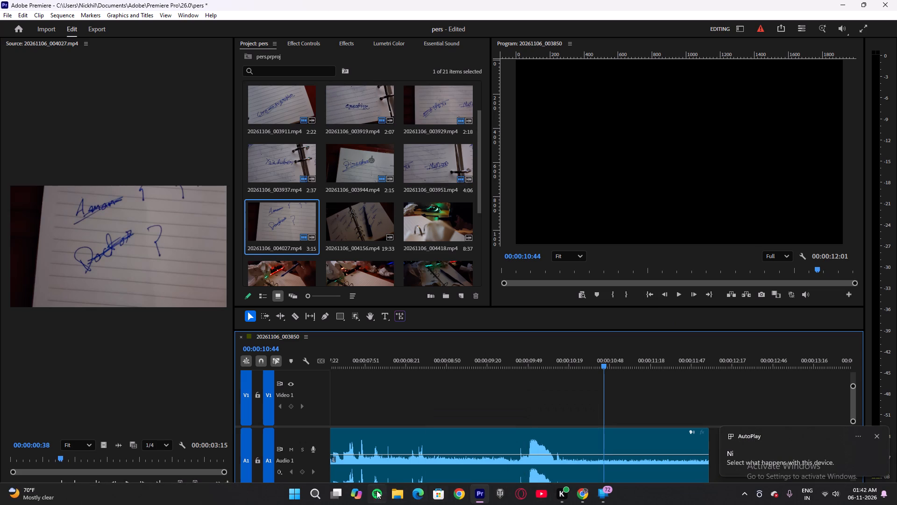
{"action": "left_click", "coordinate": [392, 491]}
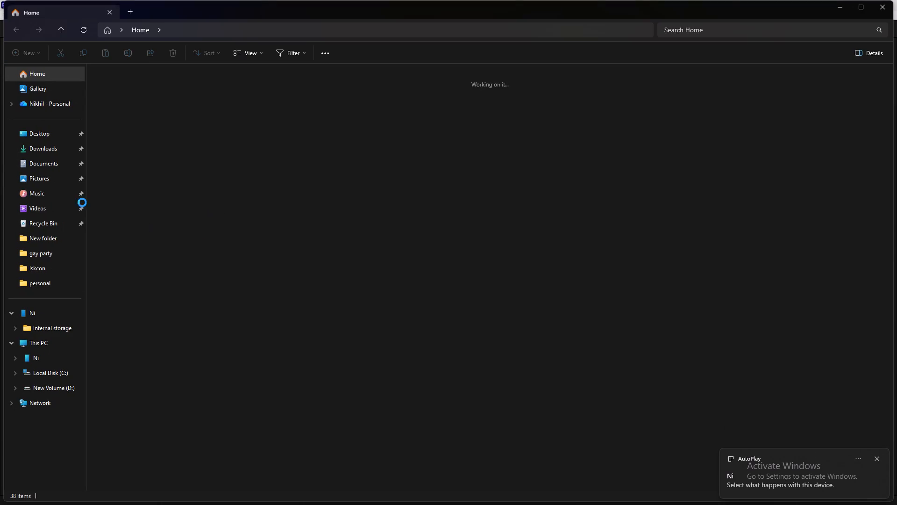
{"action": "left_click", "coordinate": [61, 360]}
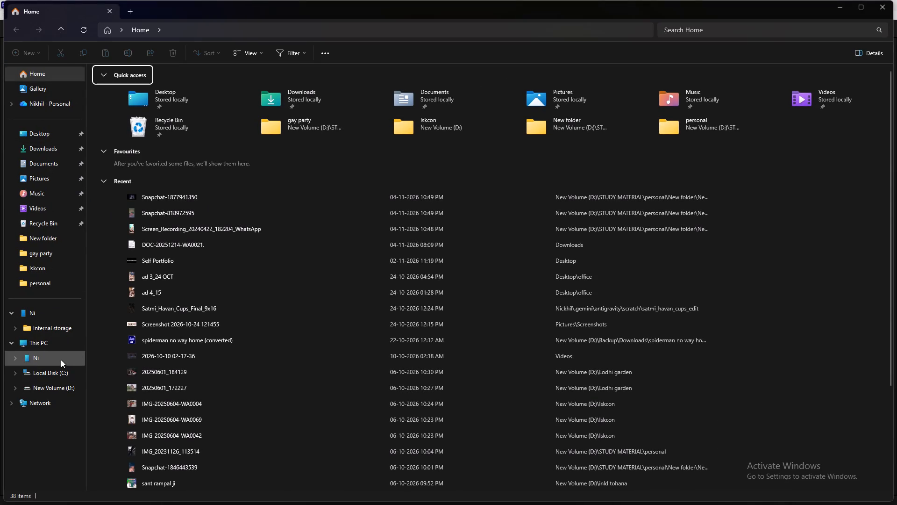
{"action": "double_click", "coordinate": [145, 79]}
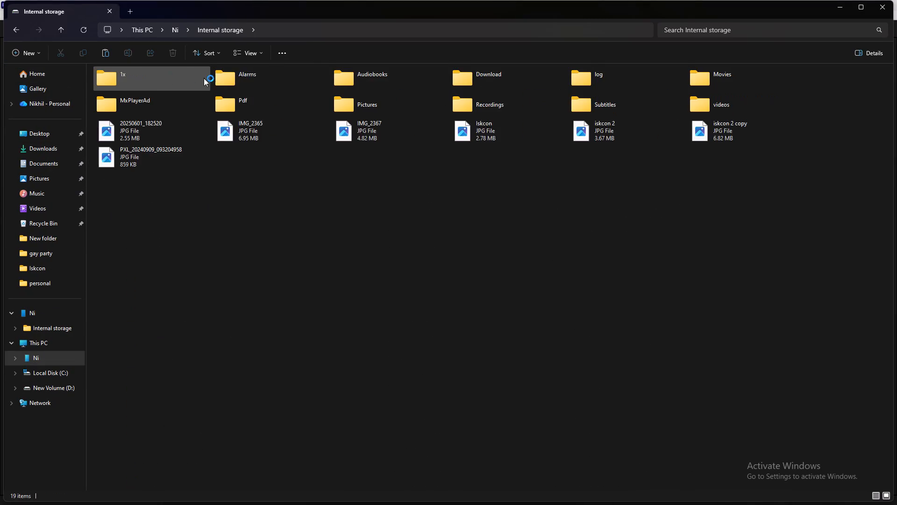
{"action": "double_click", "coordinate": [713, 72]}
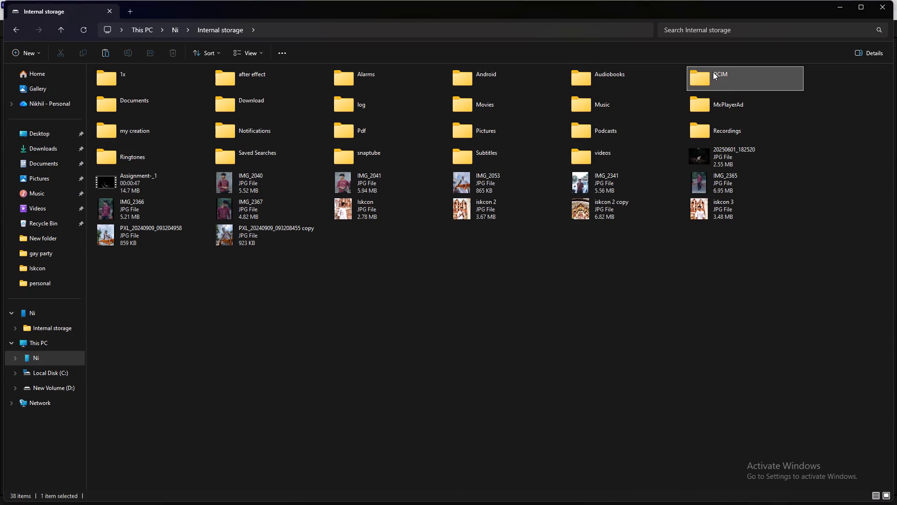
{"action": "double_click", "coordinate": [291, 83]}
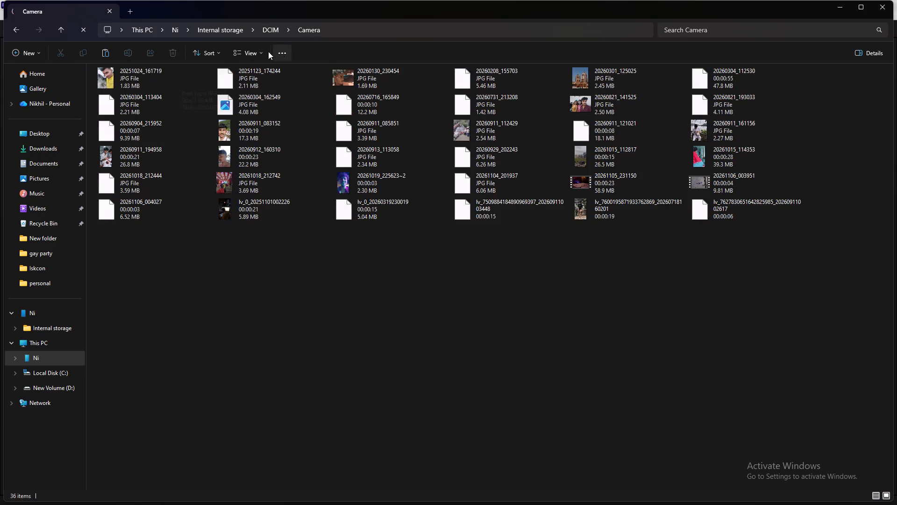
Sort the Camera folder's files by modified date and maximize the window.
{"action": "left_click", "coordinate": [247, 50]}
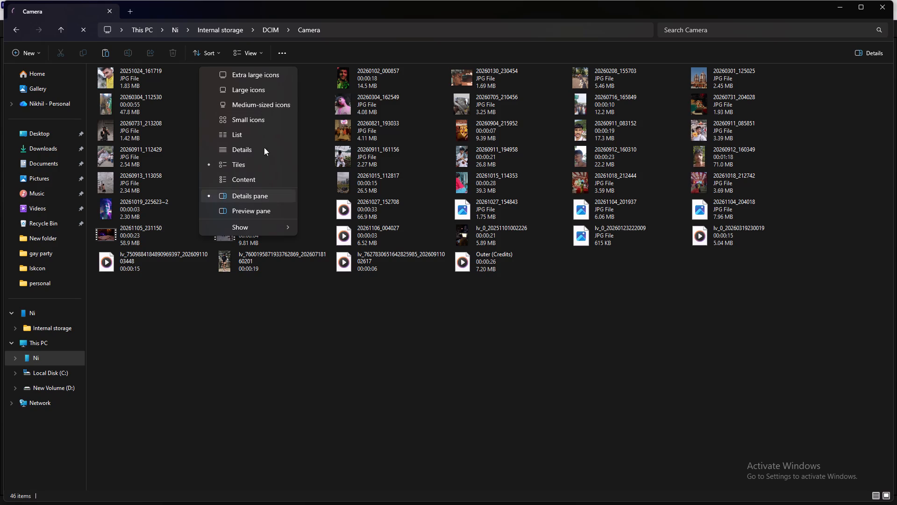
{"action": "left_click", "coordinate": [214, 55]}
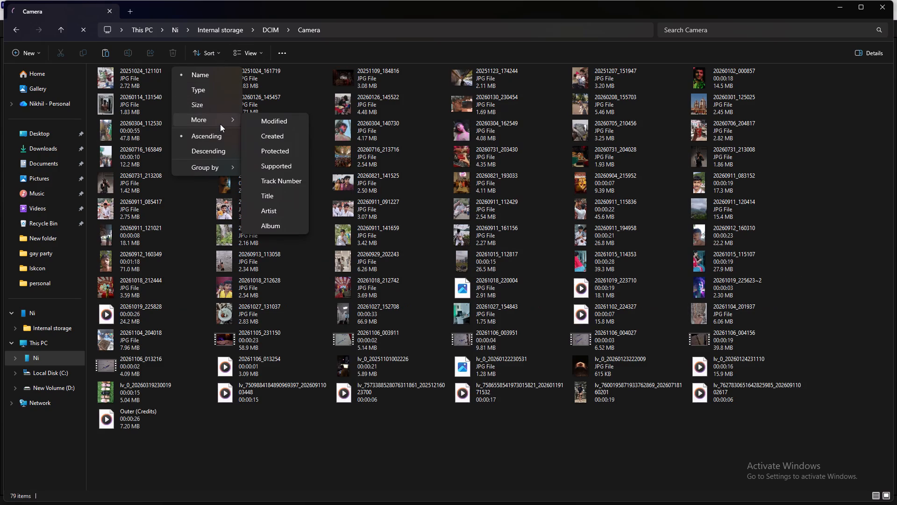
{"action": "left_click", "coordinate": [275, 123]}
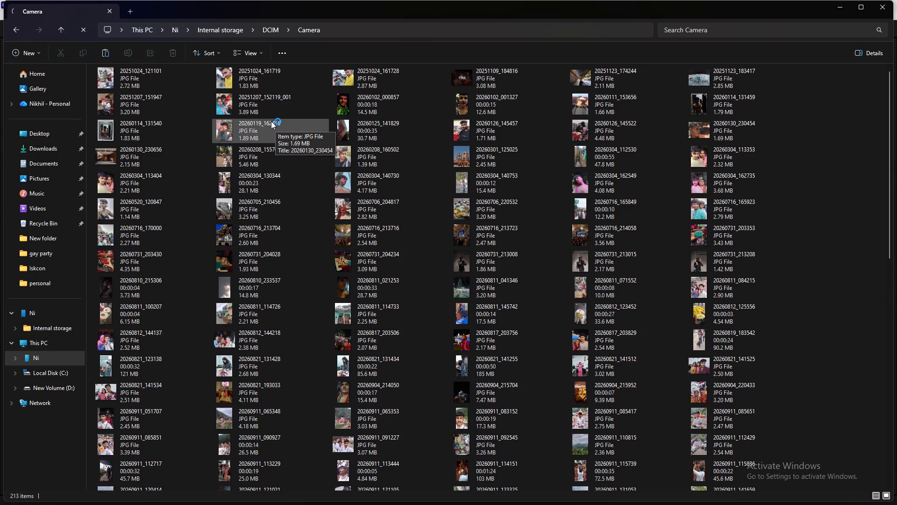
{"action": "scroll", "coordinate": [271, 121], "scroll_direction": "up", "scroll_amount": 4}
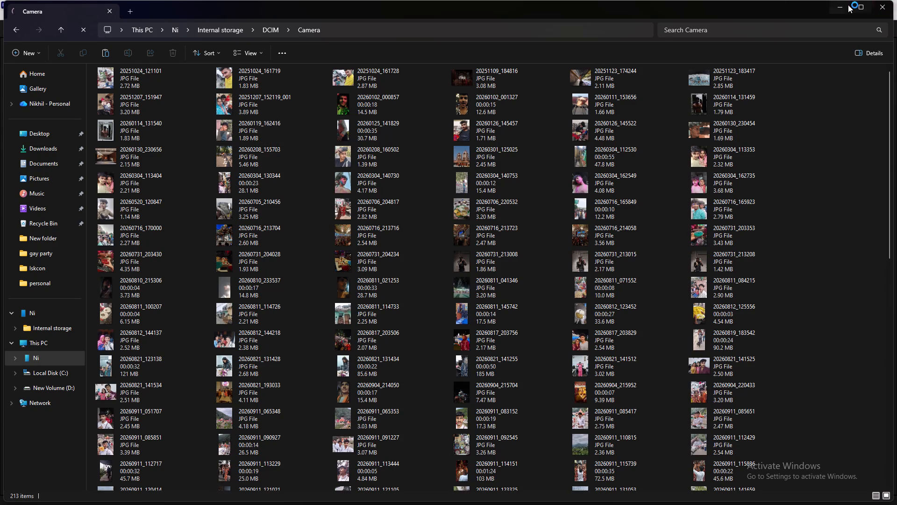
{"action": "left_click", "coordinate": [858, 7]}
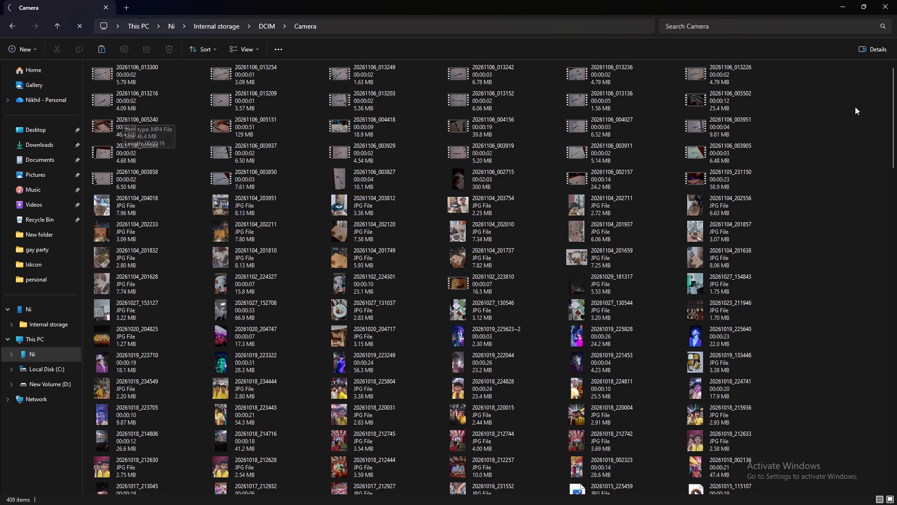
Preview the video 20261106_005502 in Media Player and close the player.
{"action": "double_click", "coordinate": [733, 104]}
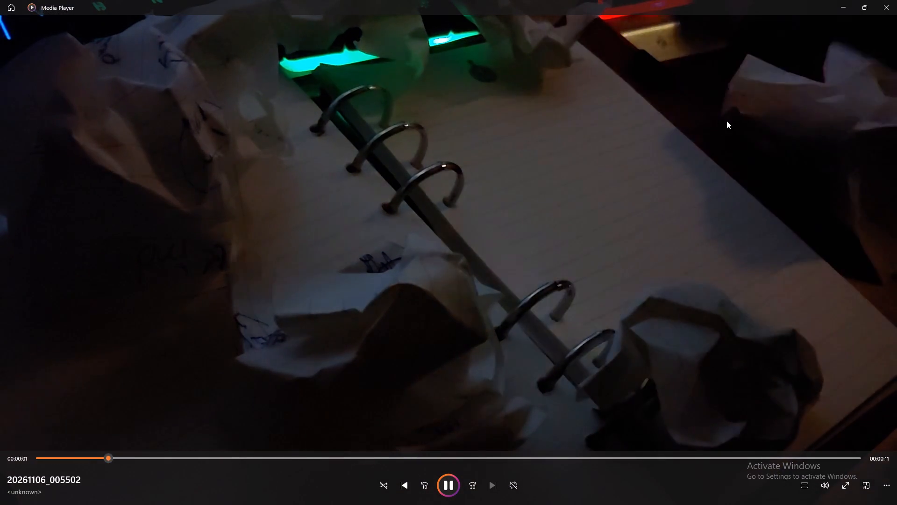
{"action": "left_click", "coordinate": [896, 0]}
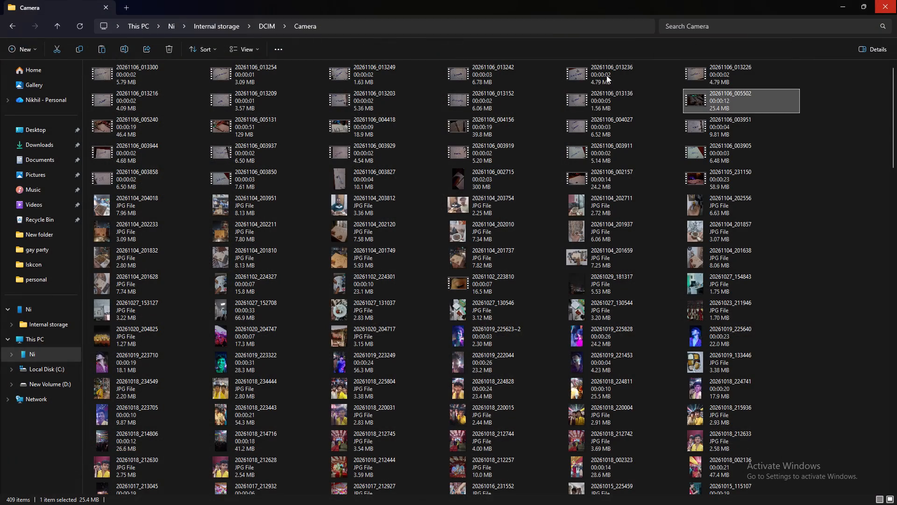
Copy the clips from 20261106_013136 through 20261106_013300 and close the Camera folder window to return to Premiere Pro.
{"action": "left_click", "coordinate": [621, 97]}
{"action": "left_click", "coordinate": [145, 67], "text": "shift"}
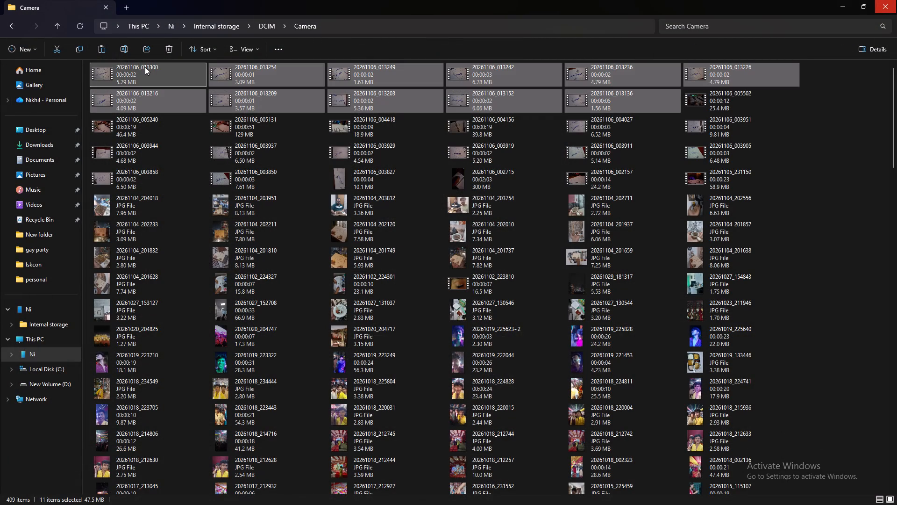
{"action": "key", "text": "ctrl+c"}
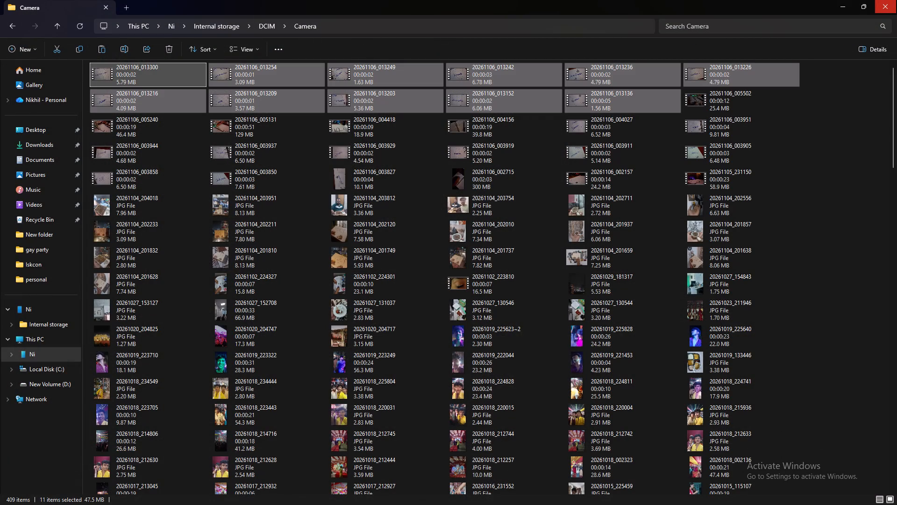
{"action": "left_click", "coordinate": [896, 0]}
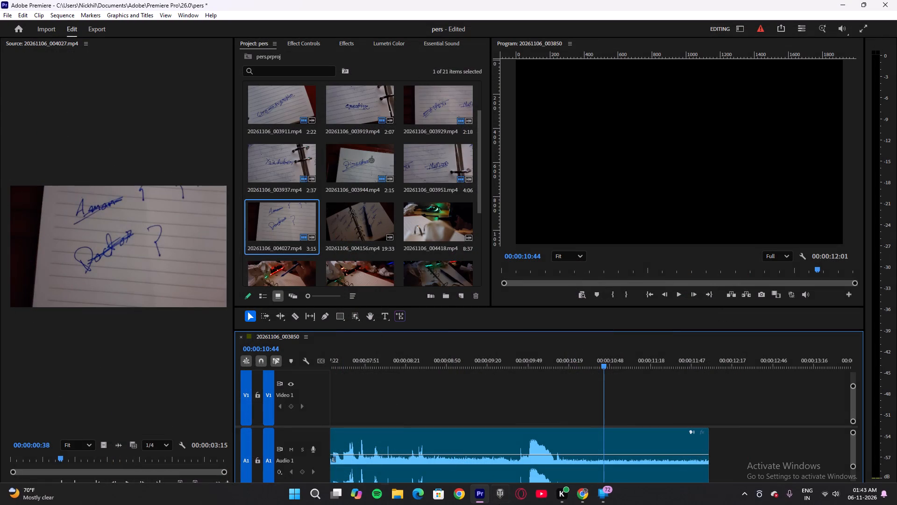
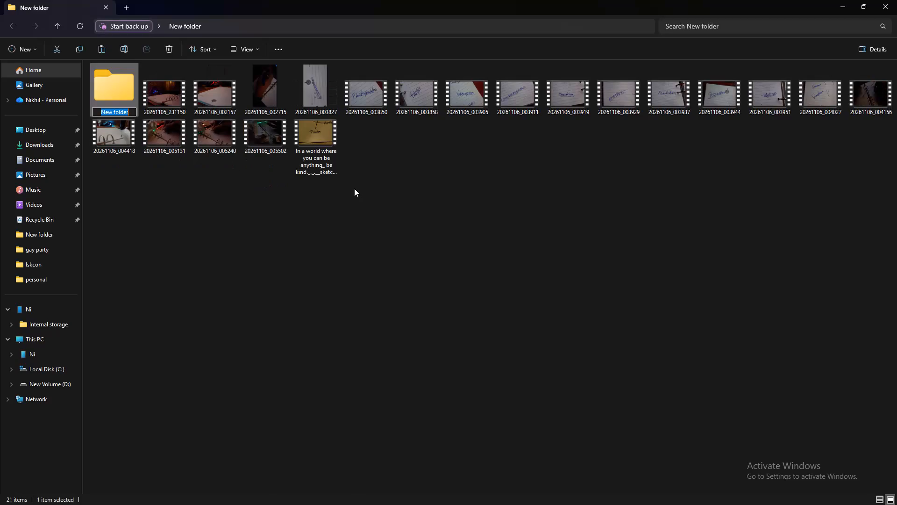
Keep the default name New folder for the new subfolder, open it and try to paste the copied clips into it.
{"action": "left_click", "coordinate": [363, 193]}
{"action": "double_click", "coordinate": [134, 86]}
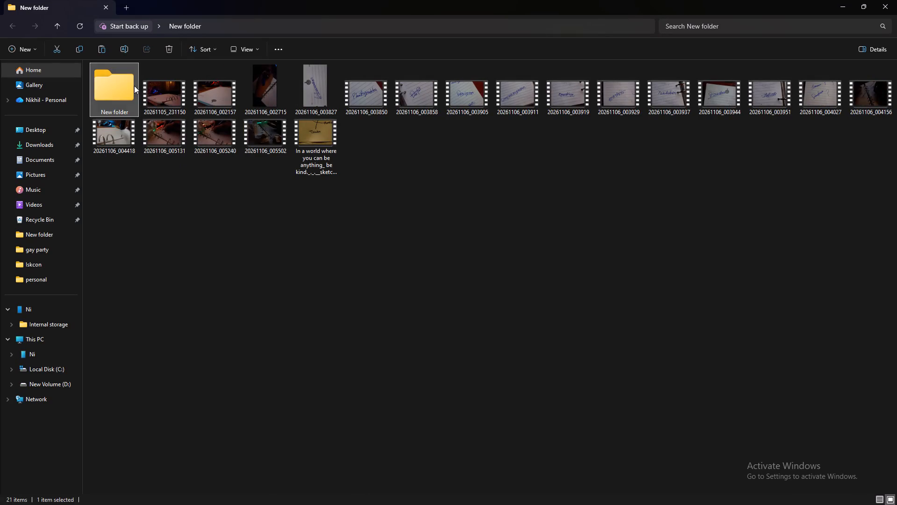
{"action": "key", "text": "ctrl+v"}
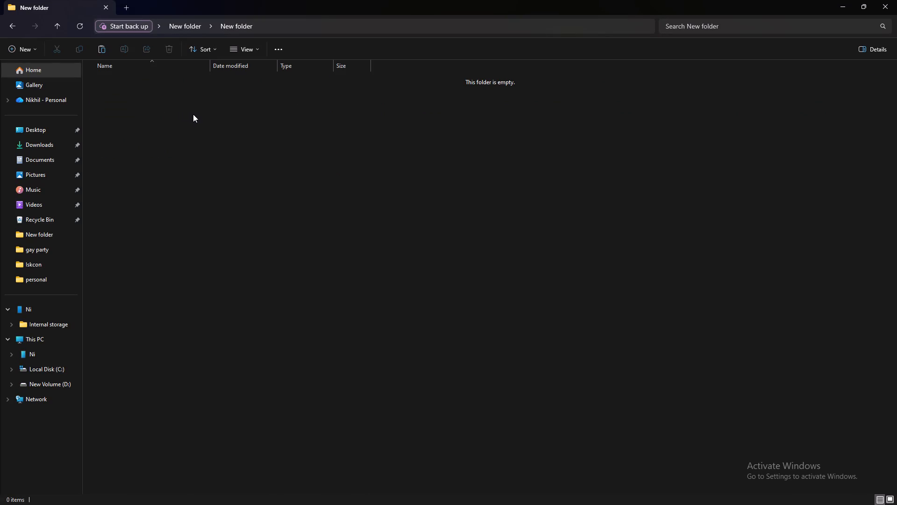
{"action": "left_click", "coordinate": [338, 171]}
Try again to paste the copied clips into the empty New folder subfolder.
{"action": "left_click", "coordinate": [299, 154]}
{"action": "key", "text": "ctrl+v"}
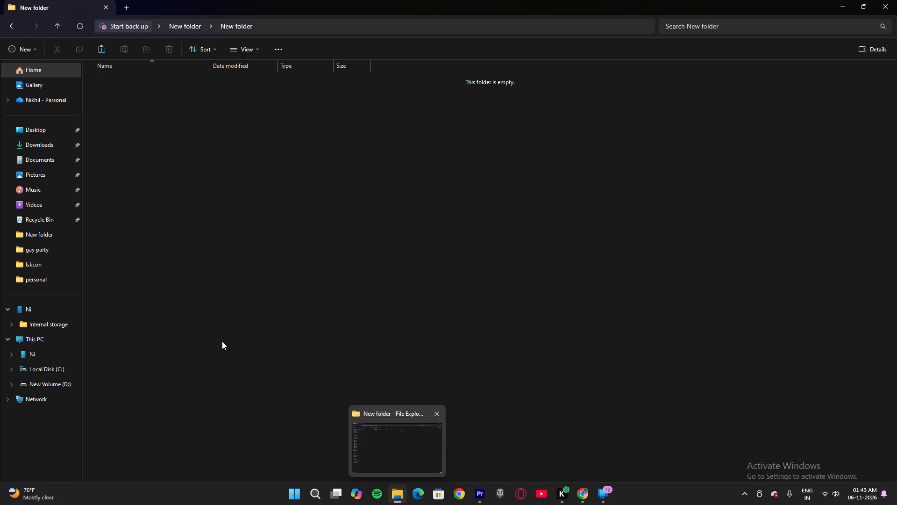
Open the Camera folder inside DCIM on the internal storage of the connected phone Ni.
{"action": "left_click", "coordinate": [51, 351]}
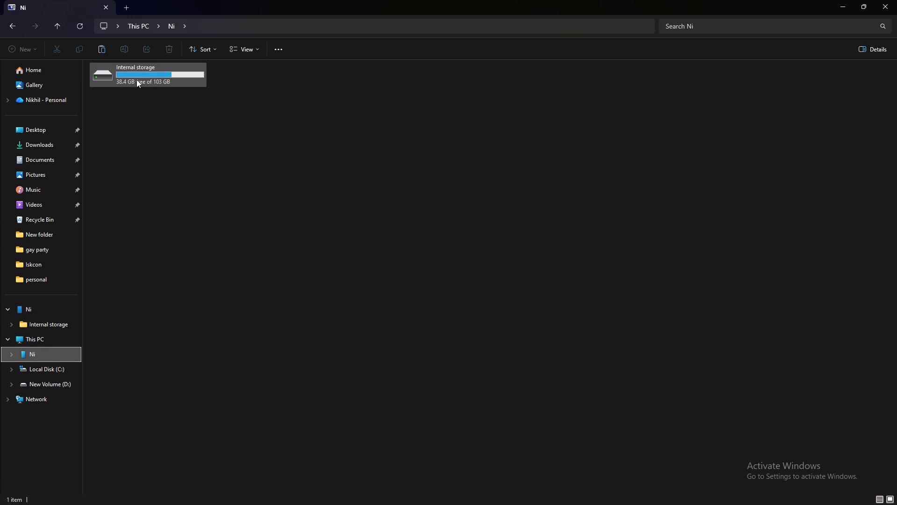
{"action": "double_click", "coordinate": [136, 79]}
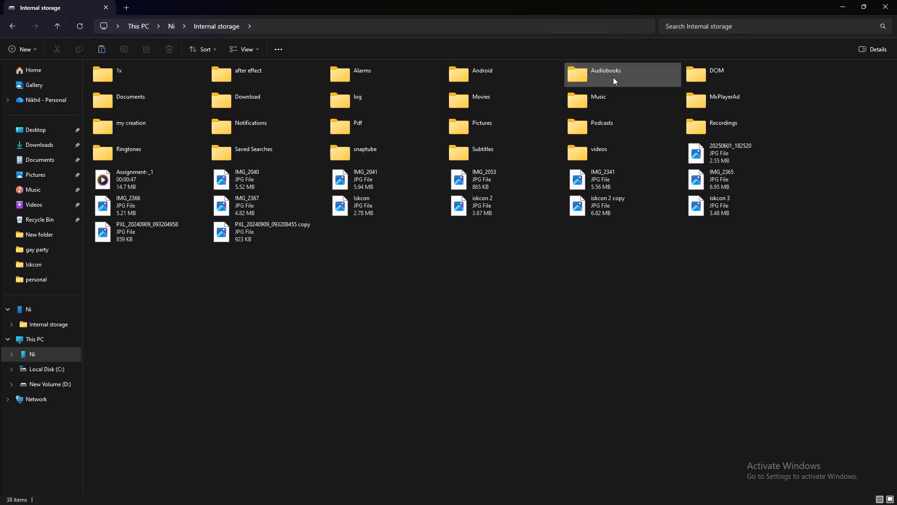
{"action": "double_click", "coordinate": [744, 79]}
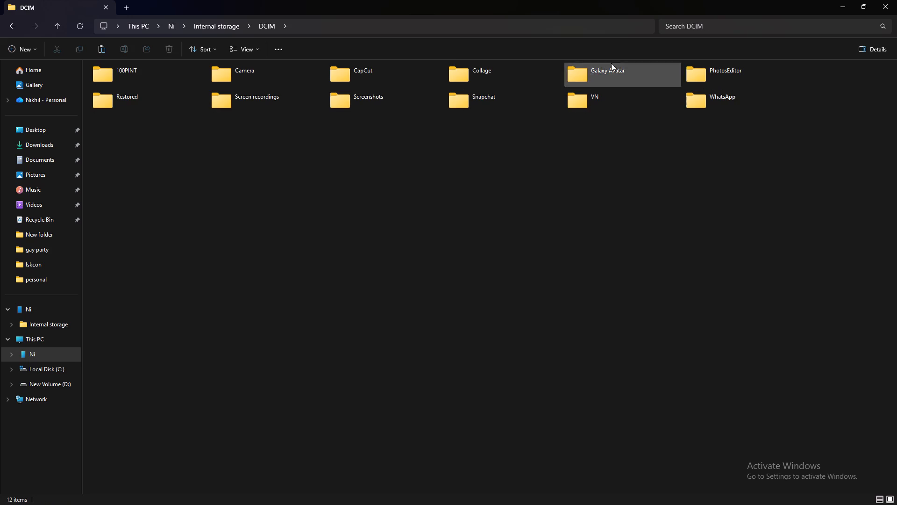
{"action": "double_click", "coordinate": [246, 85]}
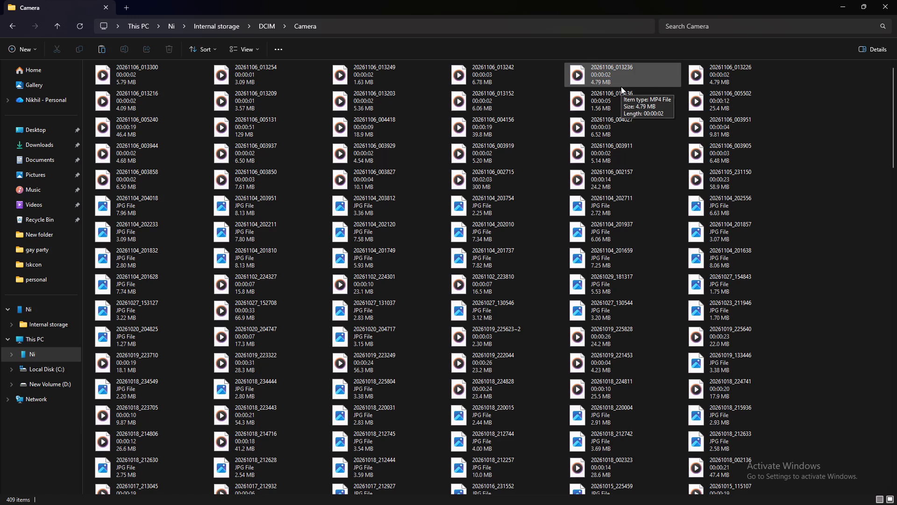
Refresh the phone's Camera folder and copy the clips from 20261106_013136 through 20261106_013300.
{"action": "left_click", "coordinate": [81, 26]}
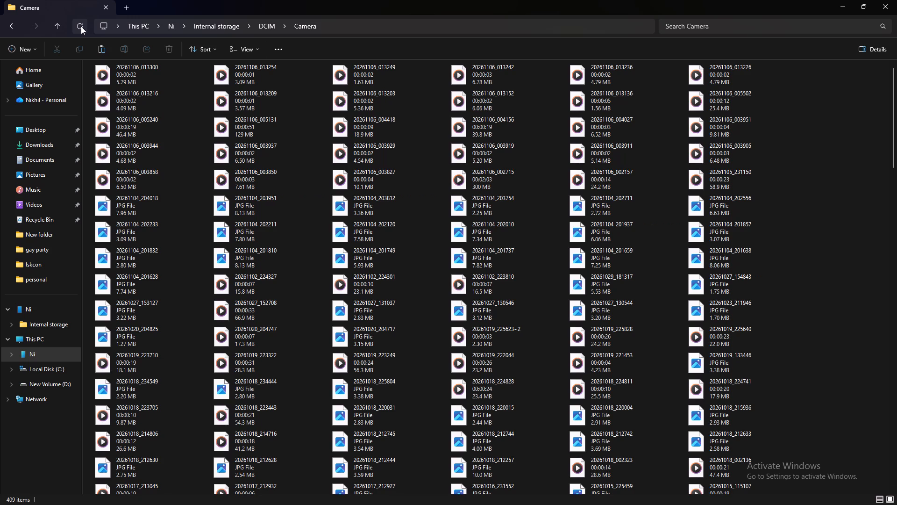
{"action": "left_click", "coordinate": [137, 72]}
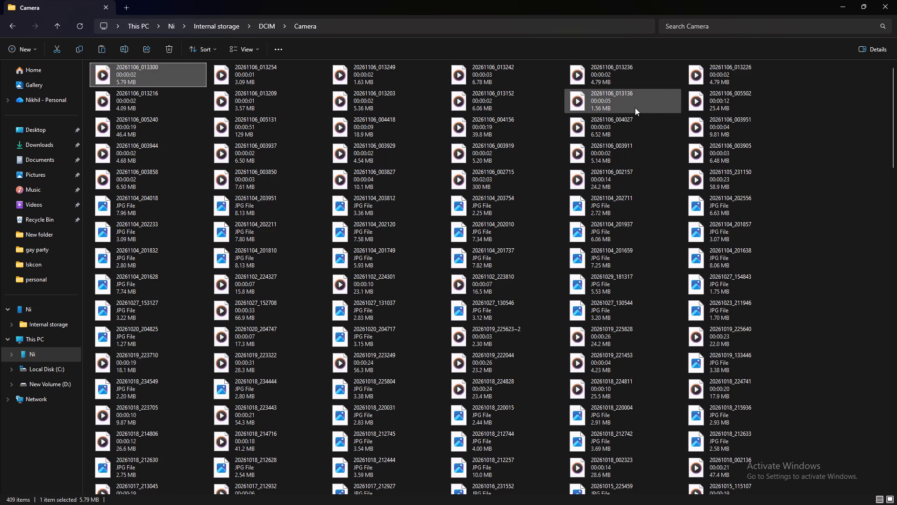
{"action": "left_click", "coordinate": [631, 100], "text": "shift"}
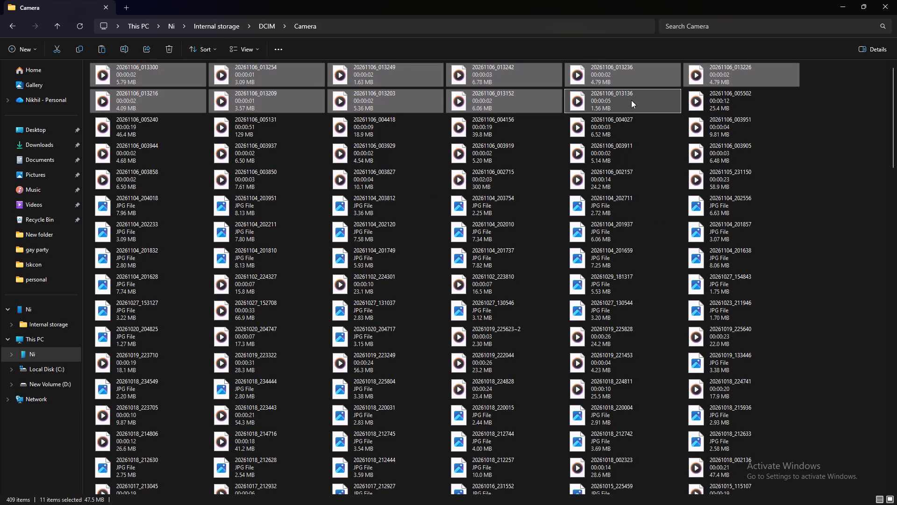
{"action": "key", "text": "ctrl+c"}
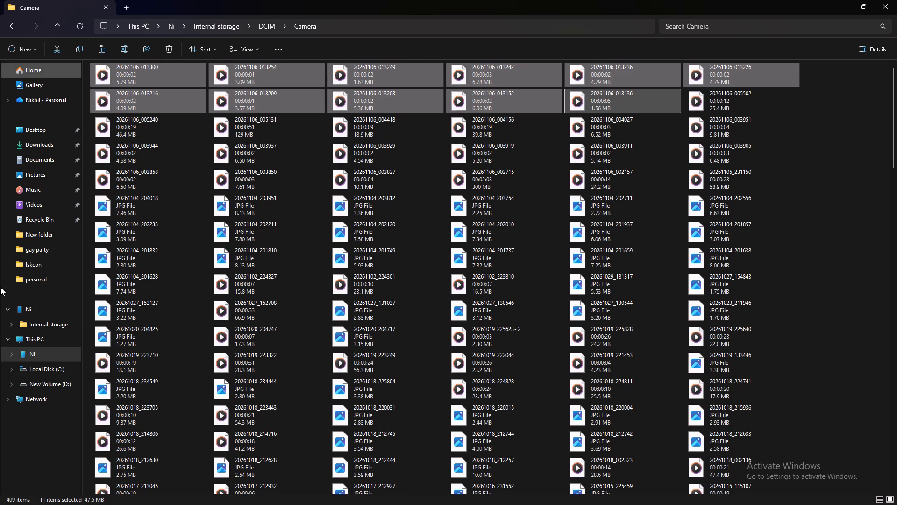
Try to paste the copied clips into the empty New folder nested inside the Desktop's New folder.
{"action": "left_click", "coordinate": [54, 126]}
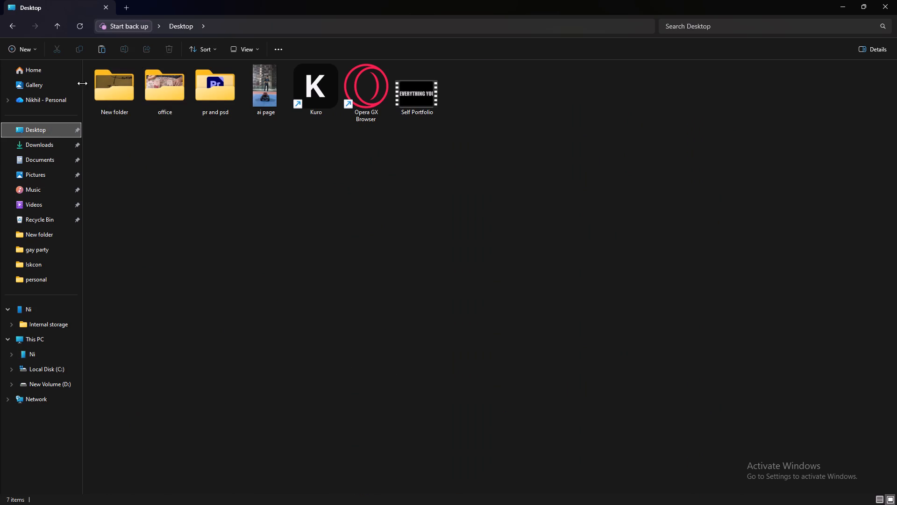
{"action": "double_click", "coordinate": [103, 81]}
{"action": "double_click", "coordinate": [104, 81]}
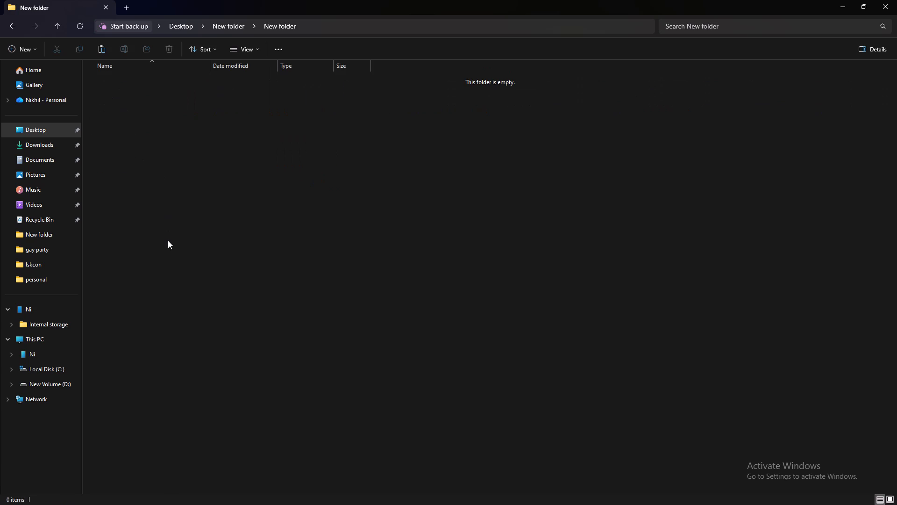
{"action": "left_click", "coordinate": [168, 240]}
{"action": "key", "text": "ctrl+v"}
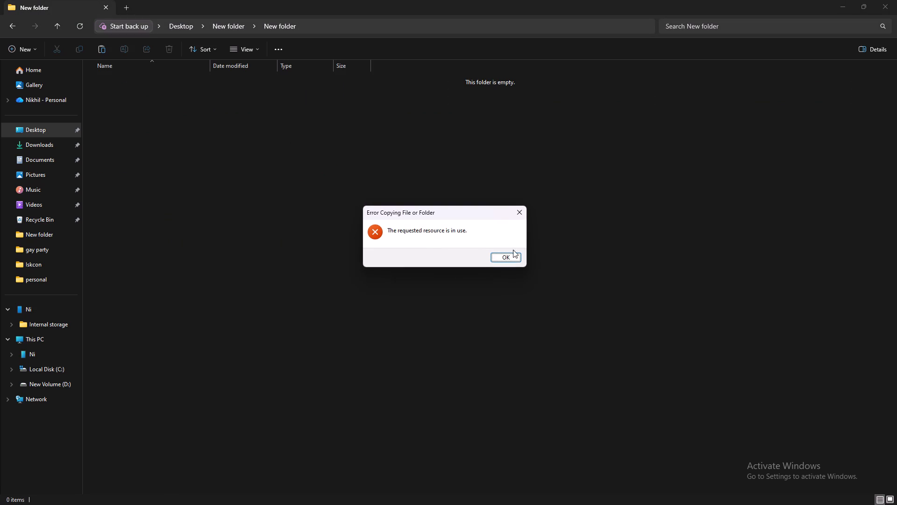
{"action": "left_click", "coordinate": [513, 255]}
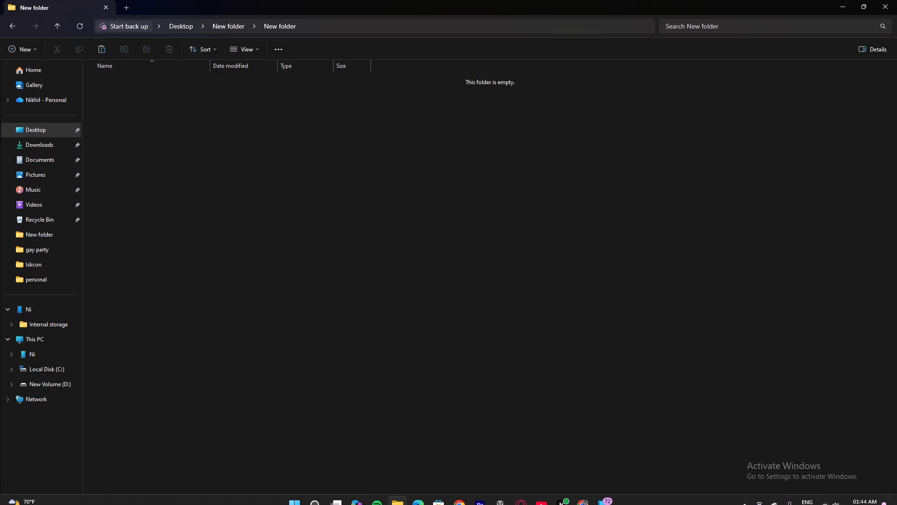
Go back from the empty subfolder to the phone's Camera folder.
{"action": "left_click", "coordinate": [289, 306]}
{"action": "left_click", "coordinate": [285, 303]}
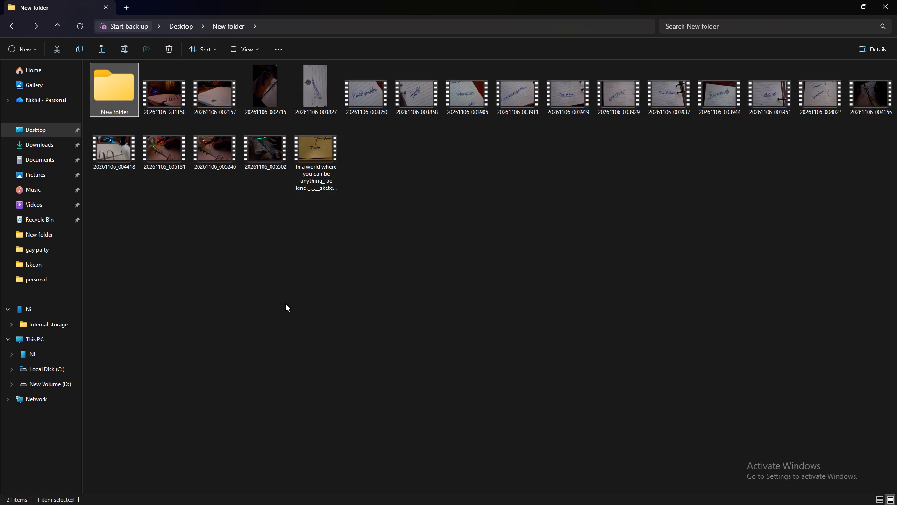
{"action": "left_click", "coordinate": [285, 303]}
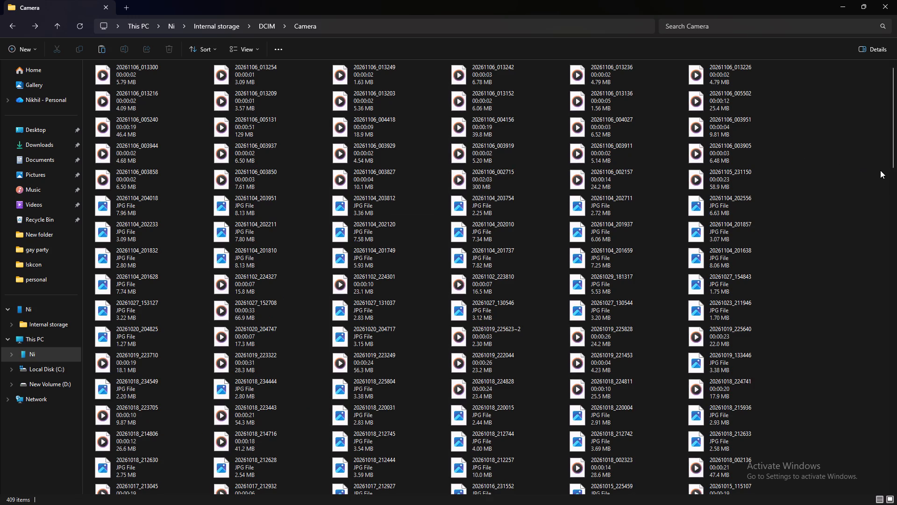
{"action": "left_click", "coordinate": [880, 170]}
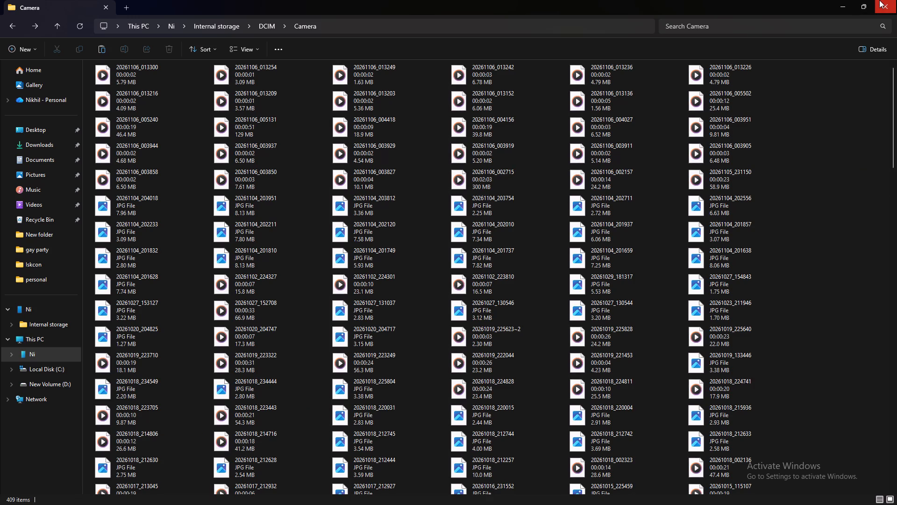
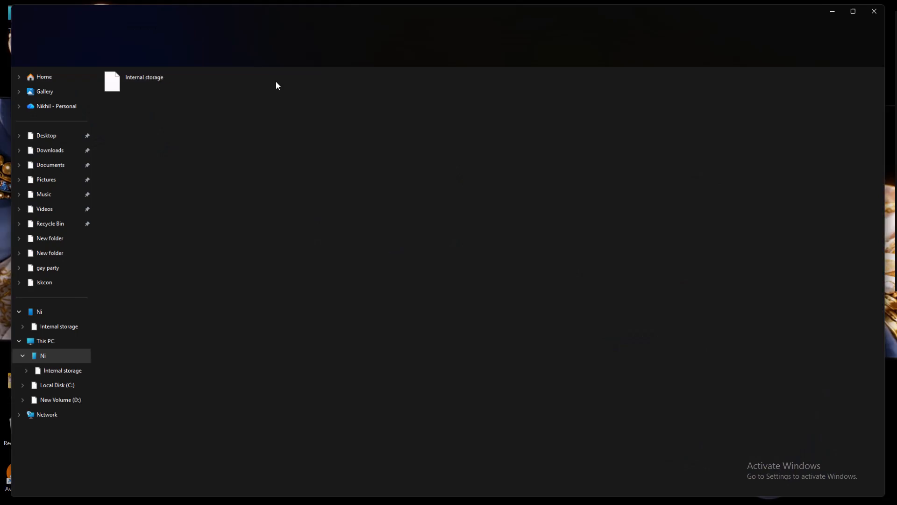
Open the Camera folder inside DCIM on the phone's Internal storage.
{"action": "double_click", "coordinate": [130, 67]}
{"action": "left_click", "coordinate": [115, 85]}
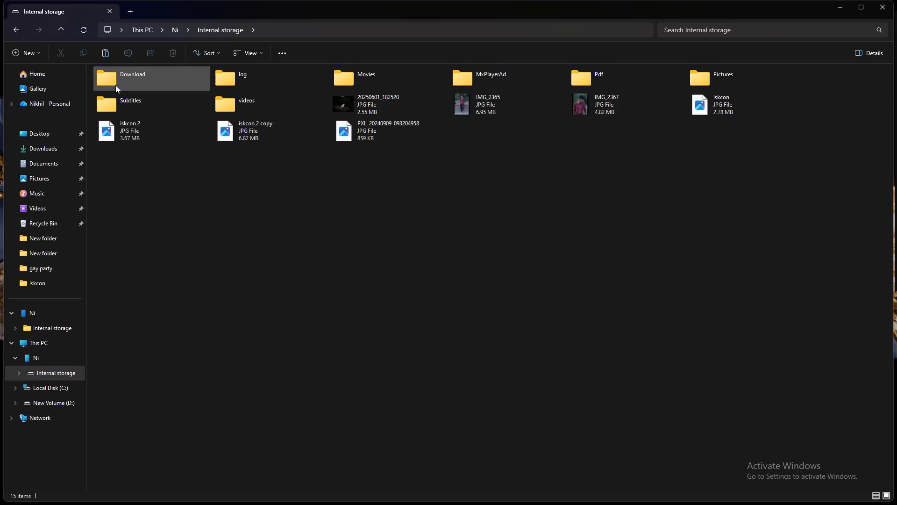
{"action": "double_click", "coordinate": [726, 73]}
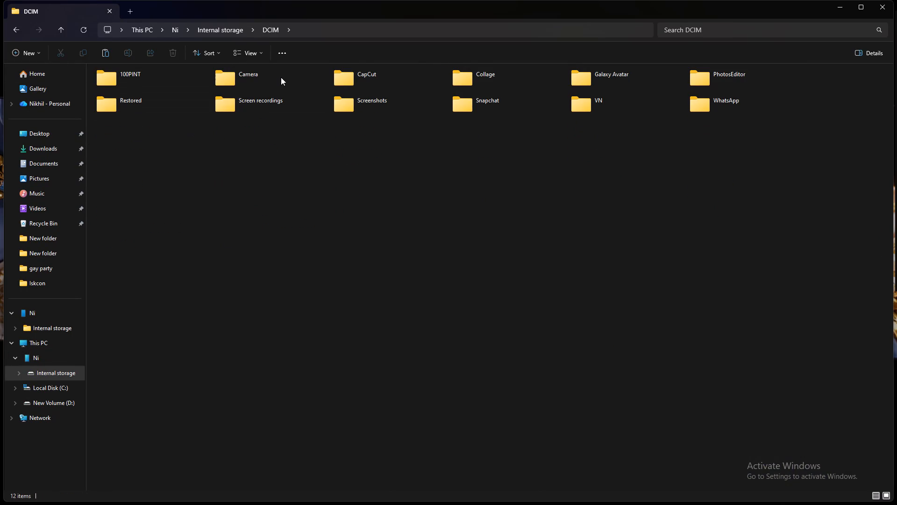
{"action": "double_click", "coordinate": [281, 77]}
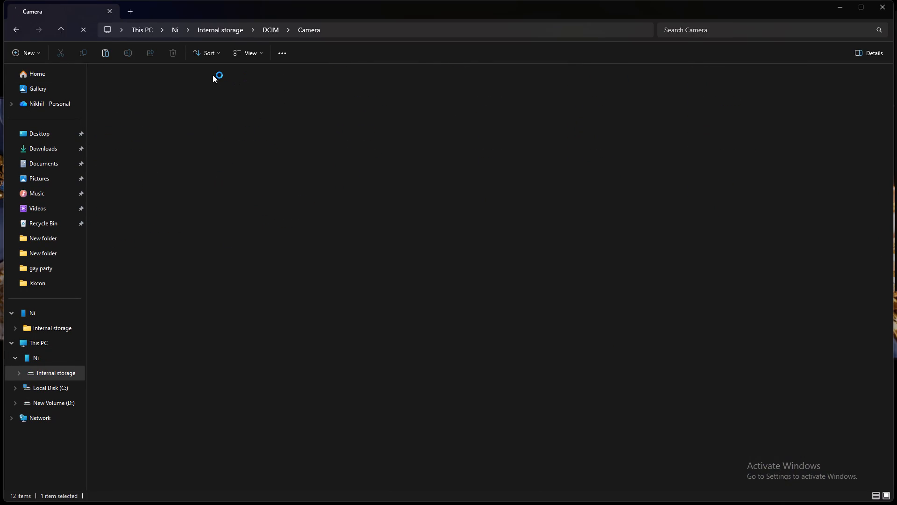
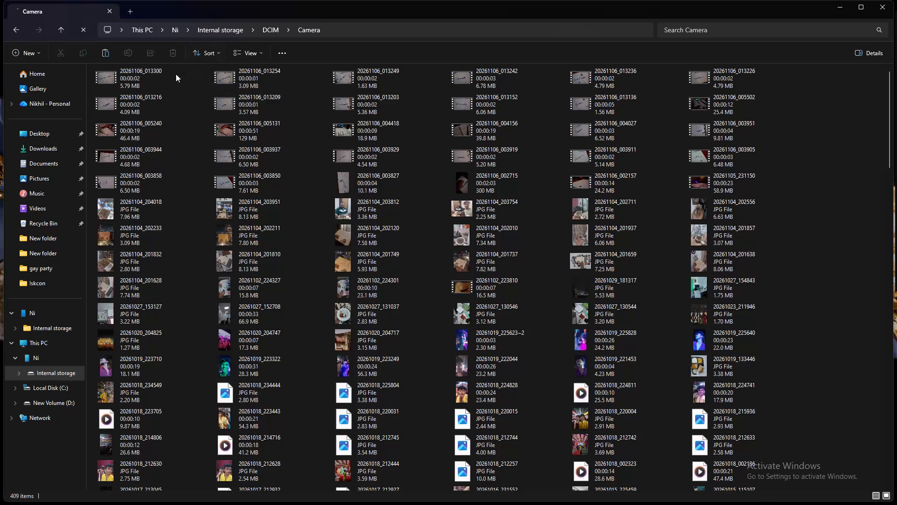
Copy the newest video clips, from 20261106_013300 through 20261106_013136, to the clipboard.
{"action": "left_click", "coordinate": [151, 86]}
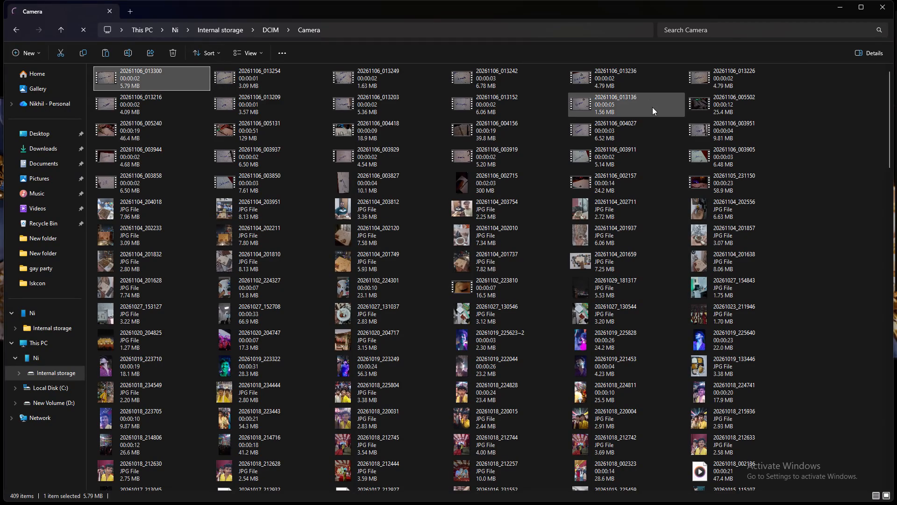
{"action": "left_click", "coordinate": [652, 107], "text": "shift"}
{"action": "key", "text": "ctrl+c"}
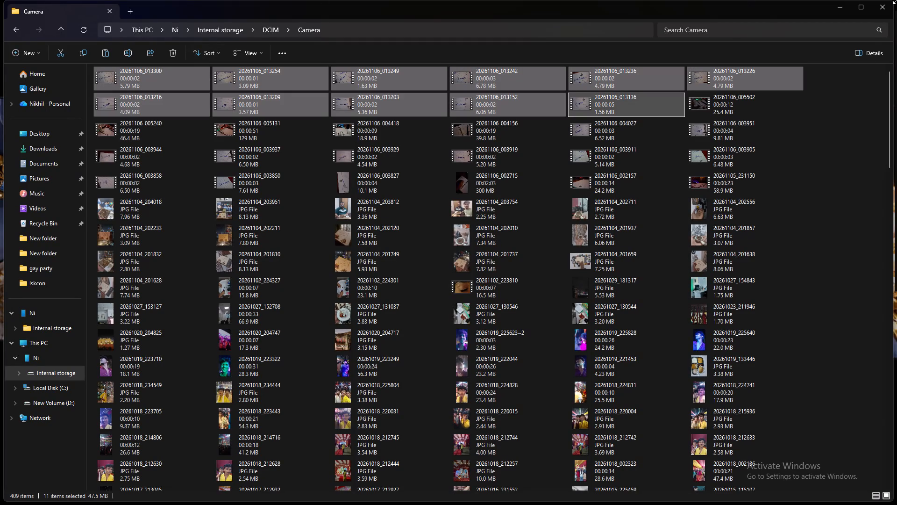
{"action": "left_click", "coordinate": [855, 7]}
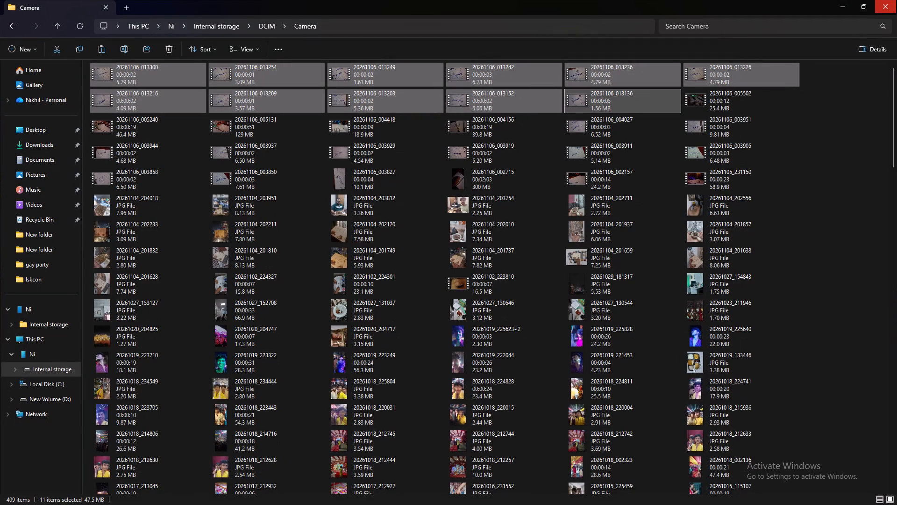
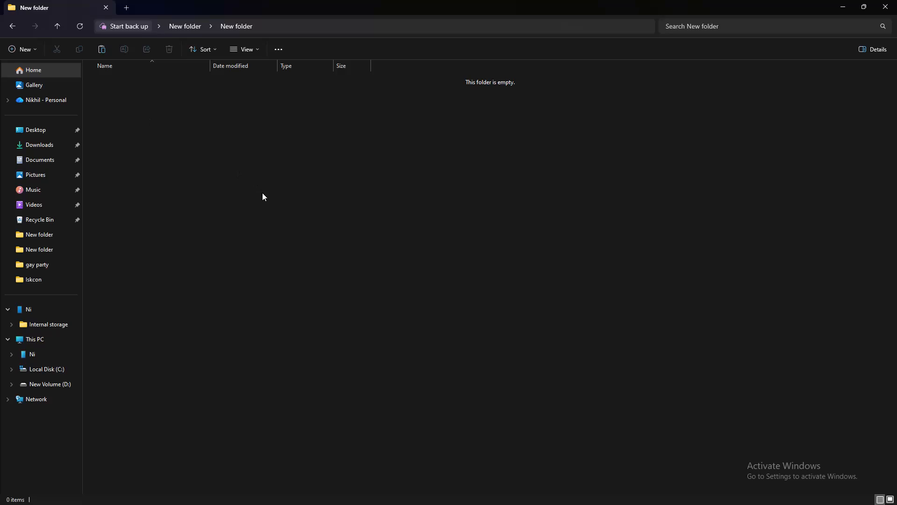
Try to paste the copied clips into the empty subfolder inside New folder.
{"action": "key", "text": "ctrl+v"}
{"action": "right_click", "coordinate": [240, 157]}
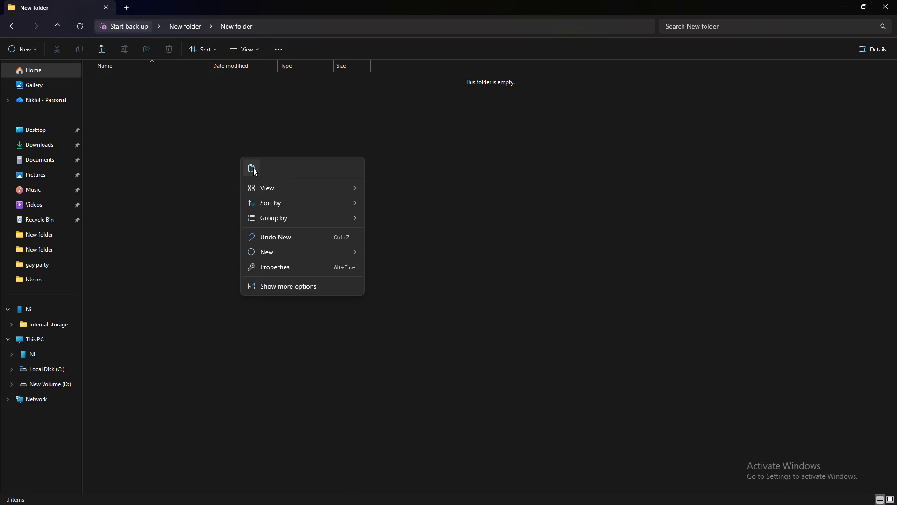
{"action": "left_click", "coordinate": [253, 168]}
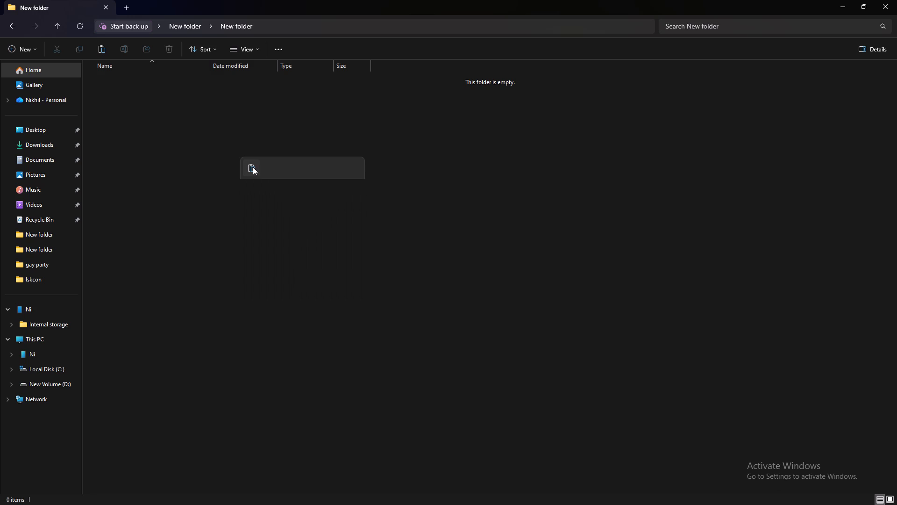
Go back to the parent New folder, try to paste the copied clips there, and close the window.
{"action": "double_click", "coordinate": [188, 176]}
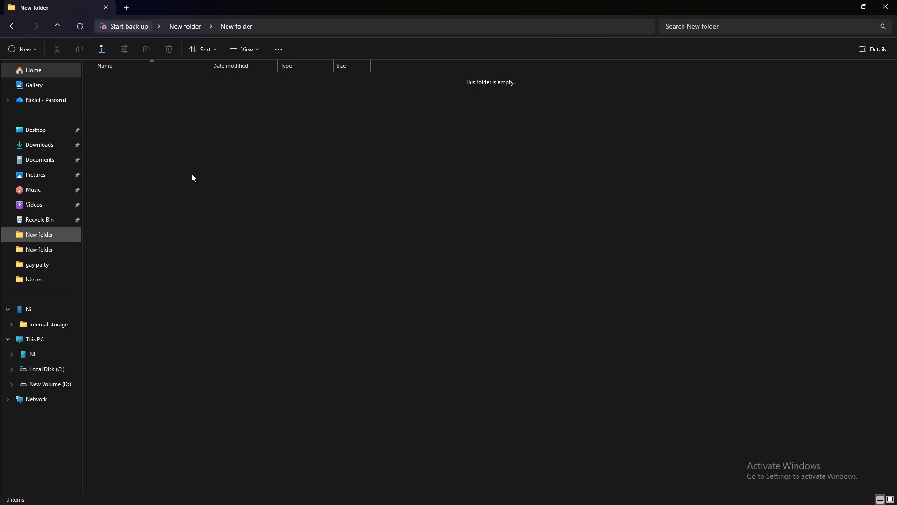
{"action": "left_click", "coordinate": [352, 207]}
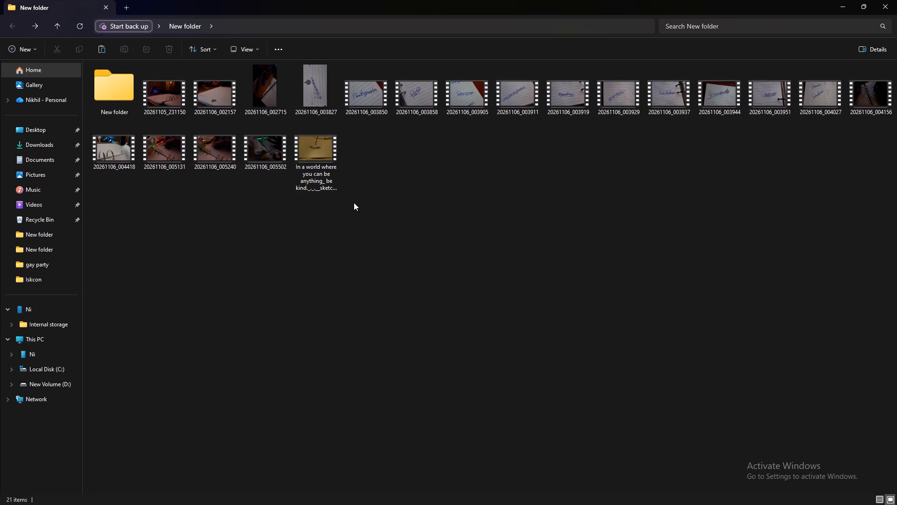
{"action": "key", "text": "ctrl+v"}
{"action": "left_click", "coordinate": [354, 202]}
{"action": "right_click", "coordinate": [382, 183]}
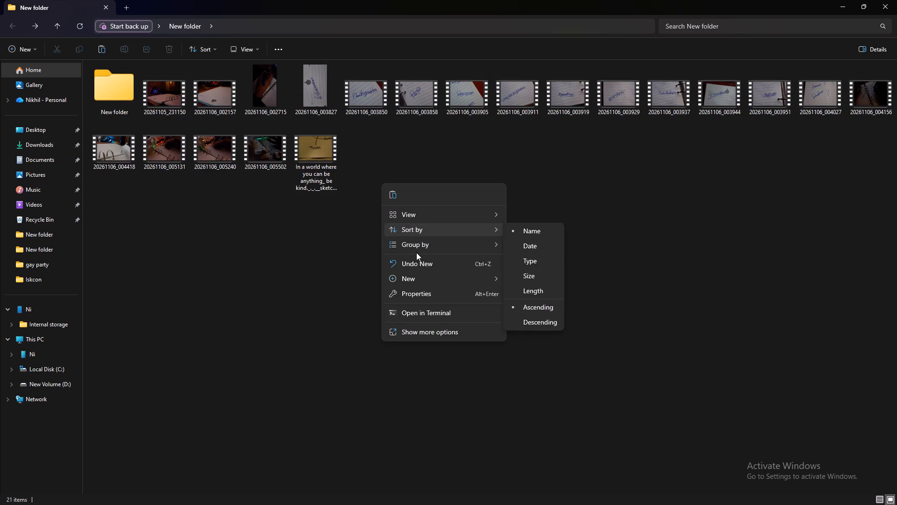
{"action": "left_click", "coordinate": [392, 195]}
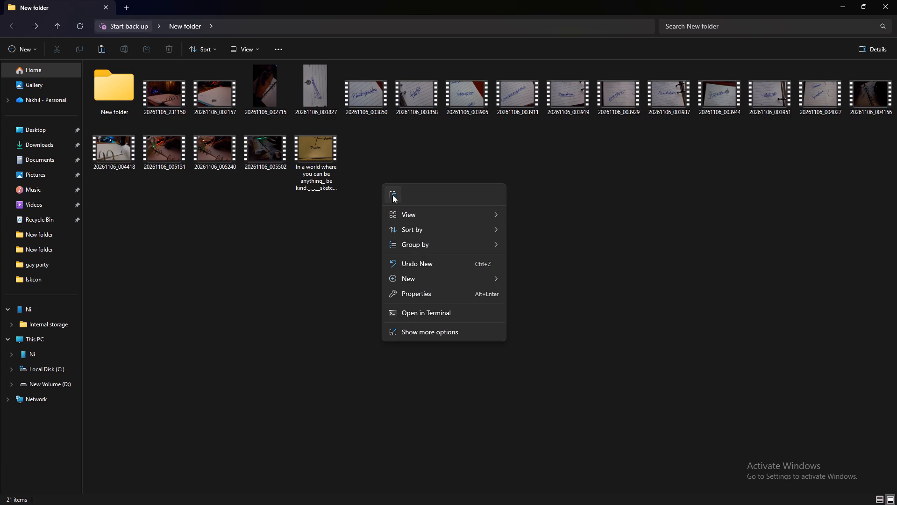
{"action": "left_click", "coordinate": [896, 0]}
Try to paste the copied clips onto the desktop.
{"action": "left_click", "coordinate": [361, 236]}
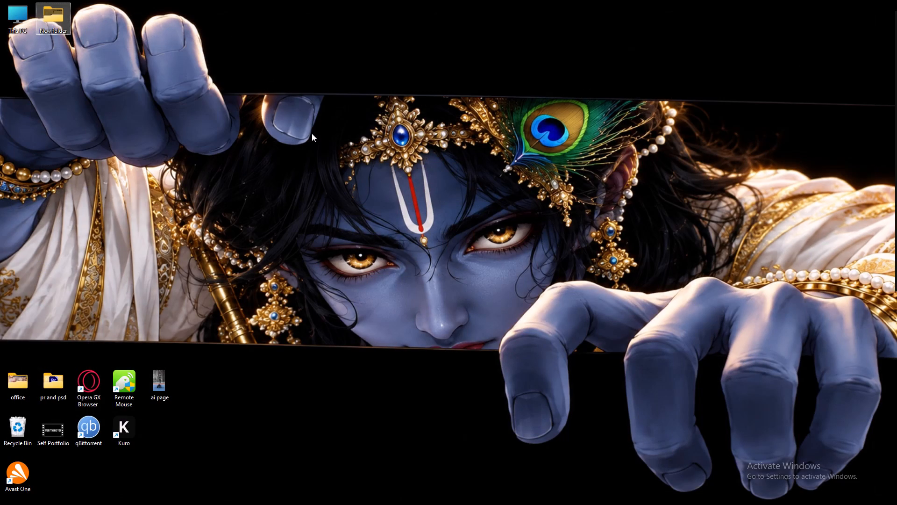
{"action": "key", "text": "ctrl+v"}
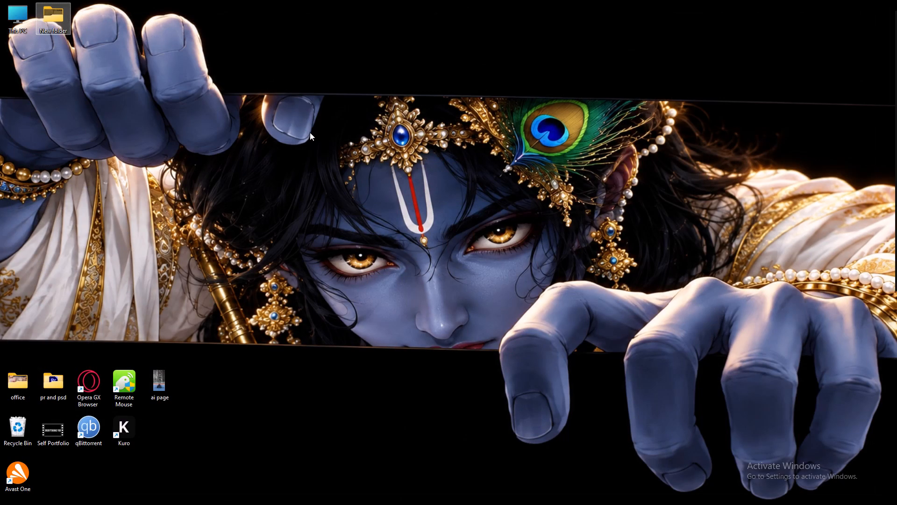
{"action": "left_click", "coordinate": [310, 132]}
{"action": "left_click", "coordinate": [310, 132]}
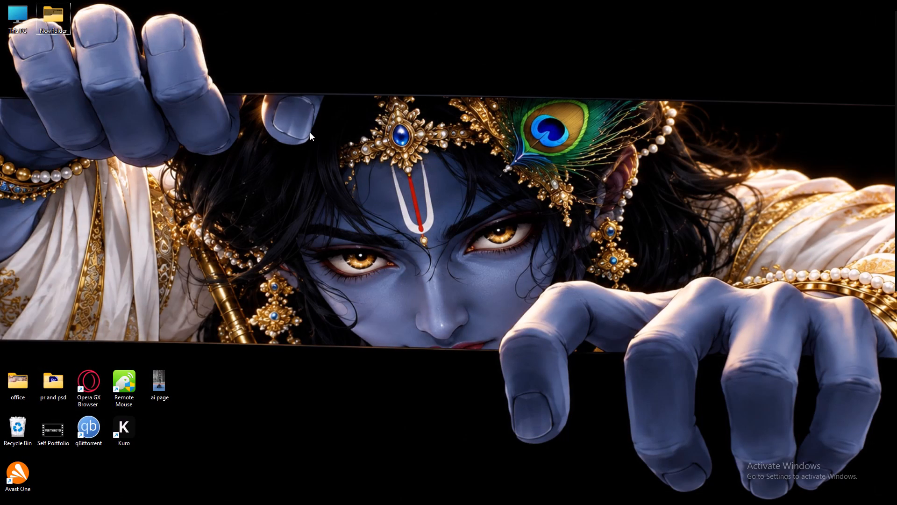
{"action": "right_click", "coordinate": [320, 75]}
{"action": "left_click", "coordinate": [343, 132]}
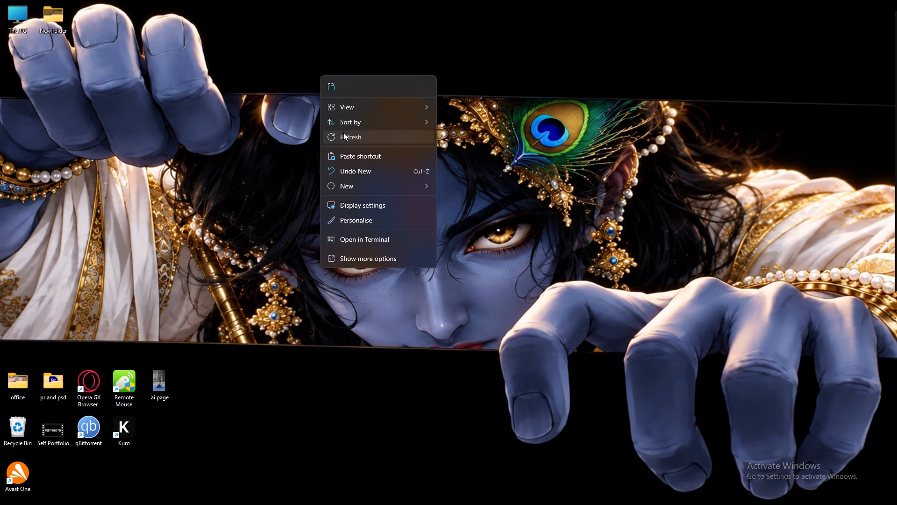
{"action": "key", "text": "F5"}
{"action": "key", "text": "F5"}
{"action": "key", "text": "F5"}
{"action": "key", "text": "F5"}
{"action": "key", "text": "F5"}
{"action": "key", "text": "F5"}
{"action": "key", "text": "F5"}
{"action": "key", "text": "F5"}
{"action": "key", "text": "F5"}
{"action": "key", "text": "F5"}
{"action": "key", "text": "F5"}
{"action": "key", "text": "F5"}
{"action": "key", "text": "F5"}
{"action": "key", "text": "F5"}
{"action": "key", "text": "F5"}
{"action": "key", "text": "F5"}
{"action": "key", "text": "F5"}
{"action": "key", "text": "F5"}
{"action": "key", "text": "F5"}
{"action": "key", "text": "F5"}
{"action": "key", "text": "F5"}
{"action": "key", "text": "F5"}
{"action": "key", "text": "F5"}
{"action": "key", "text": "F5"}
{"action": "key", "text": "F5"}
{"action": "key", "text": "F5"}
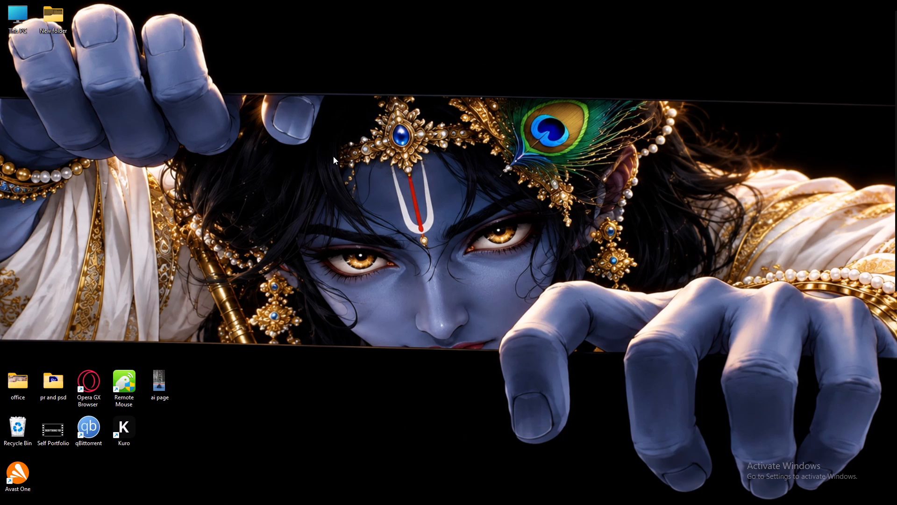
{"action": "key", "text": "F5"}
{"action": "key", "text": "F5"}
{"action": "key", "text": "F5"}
Copy the video clips 20261106_013300 through 20261106_013136 from the phone's DCIM > Camera folder again.
{"action": "double_click", "coordinate": [47, 16]}
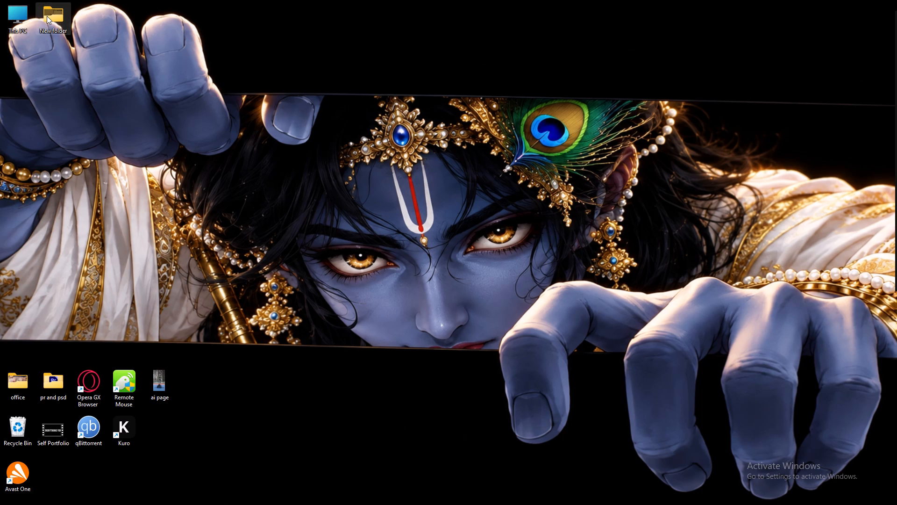
{"action": "double_click", "coordinate": [121, 101]}
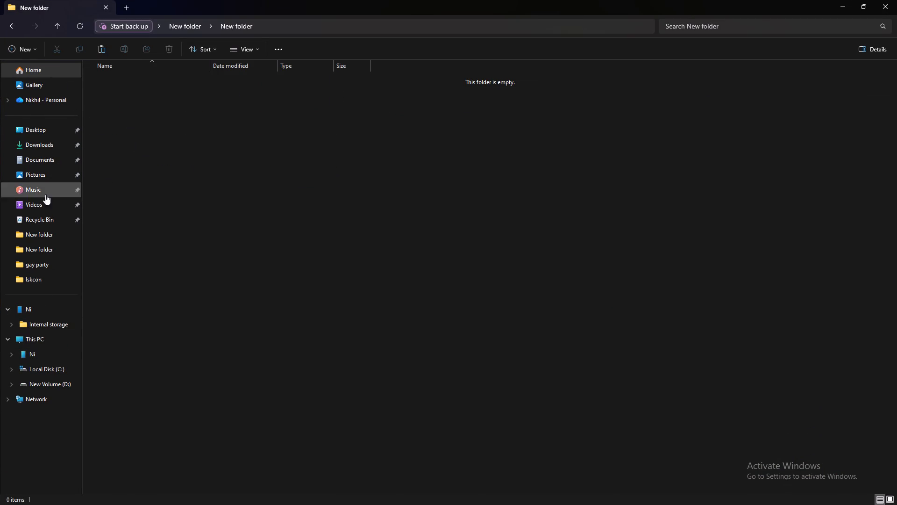
{"action": "left_click", "coordinate": [45, 355]}
{"action": "double_click", "coordinate": [147, 74]}
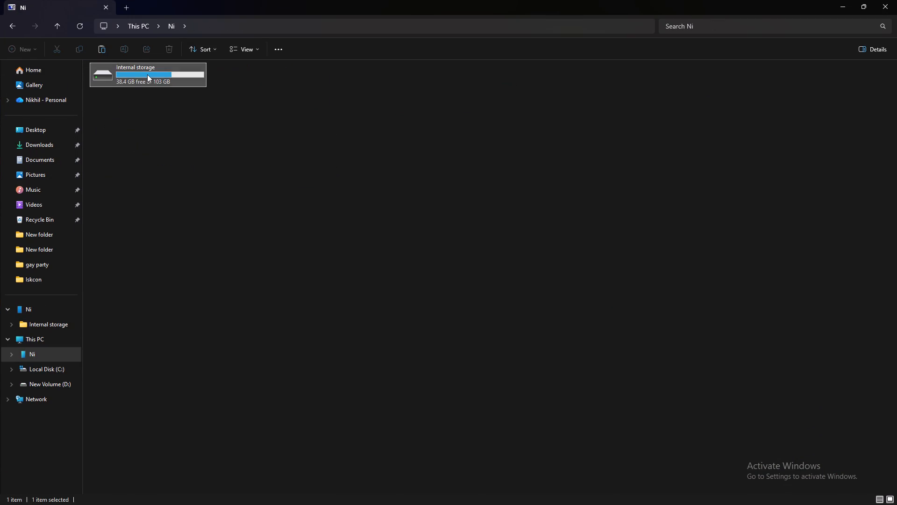
{"action": "left_click", "coordinate": [110, 72]}
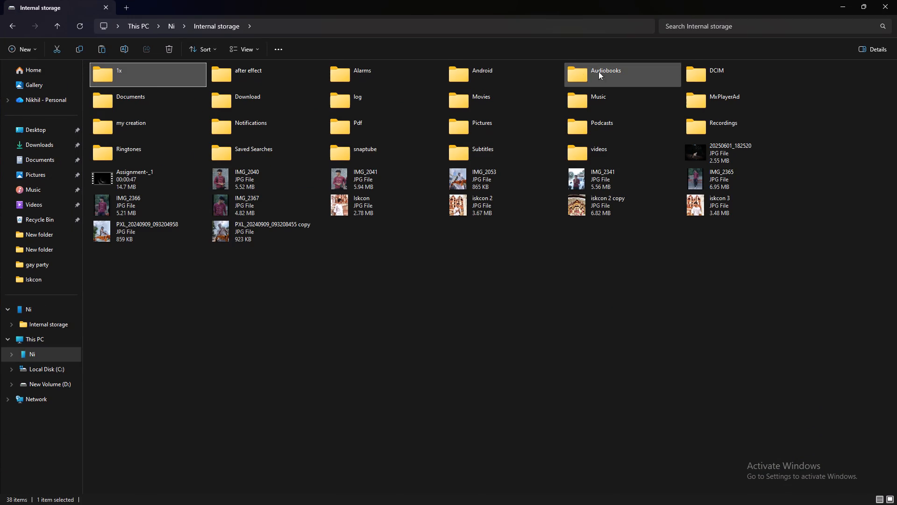
{"action": "double_click", "coordinate": [698, 68]}
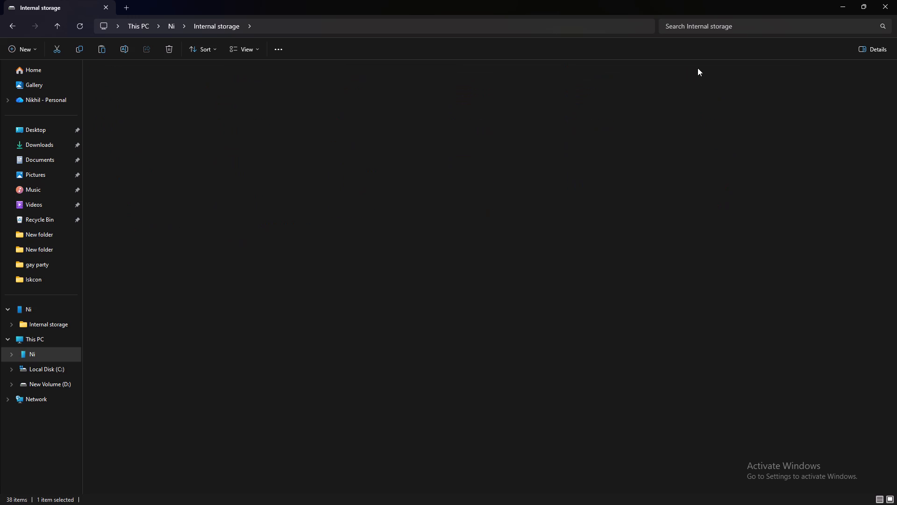
{"action": "double_click", "coordinate": [264, 70]}
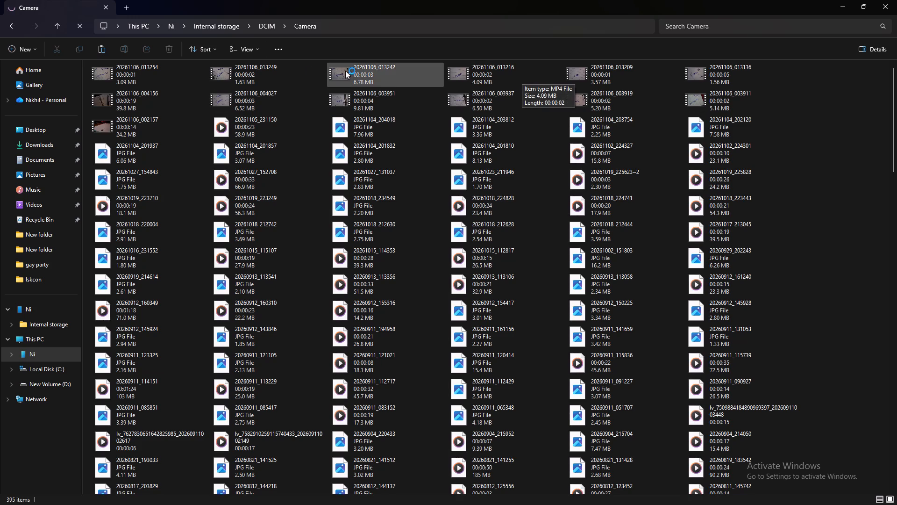
{"action": "left_click", "coordinate": [139, 69]}
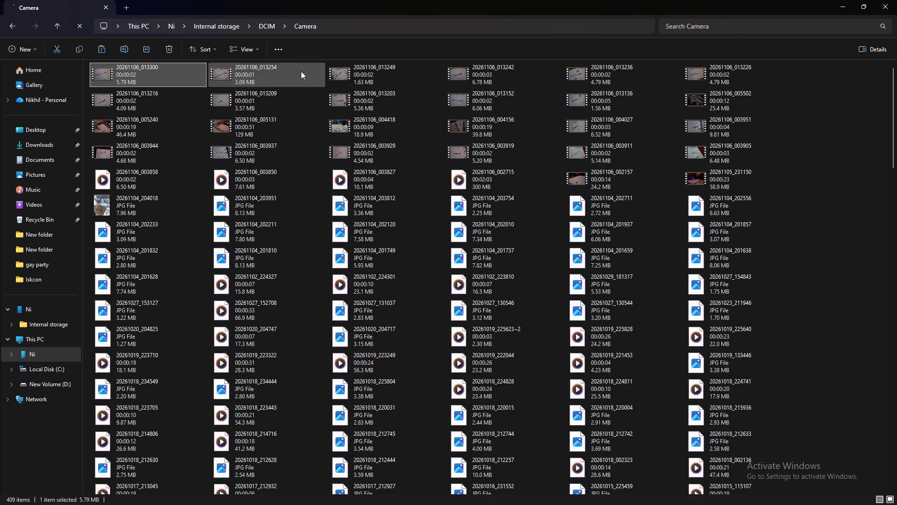
{"action": "left_click", "coordinate": [638, 97], "text": "shift"}
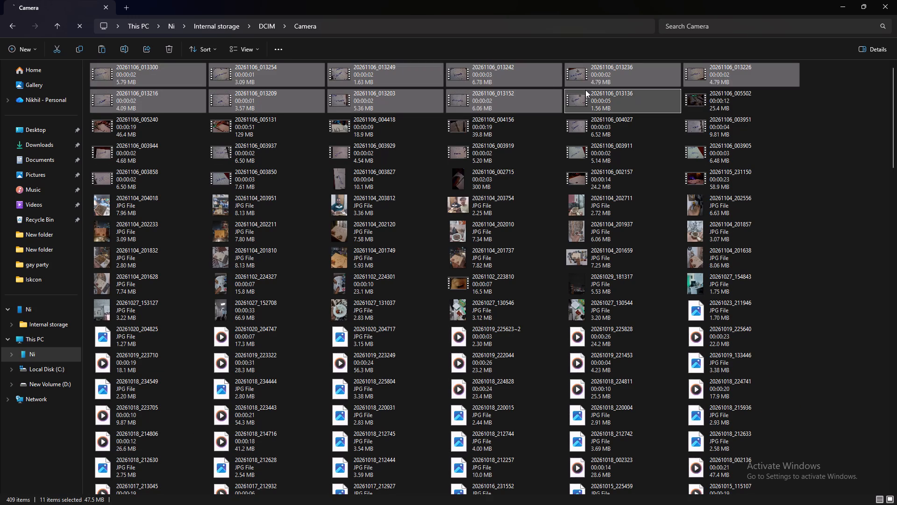
{"action": "right_click", "coordinate": [503, 71]}
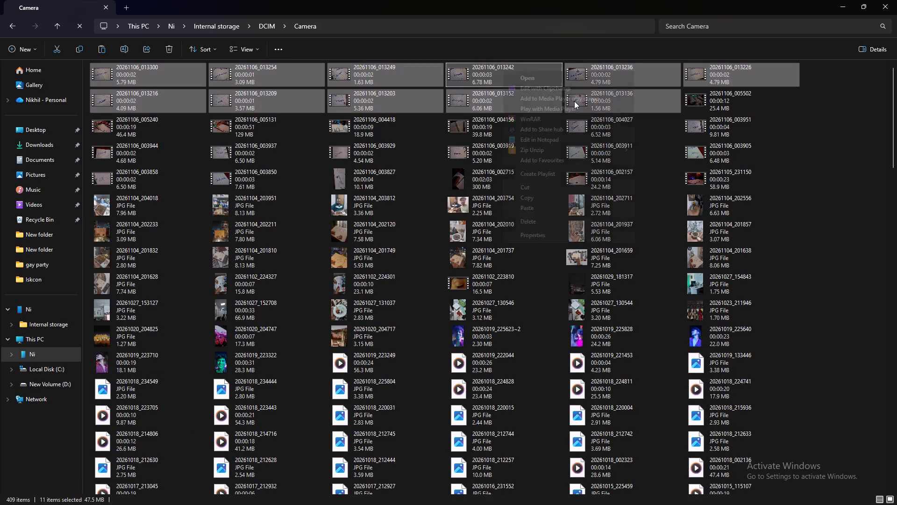
{"action": "left_click", "coordinate": [565, 199]}
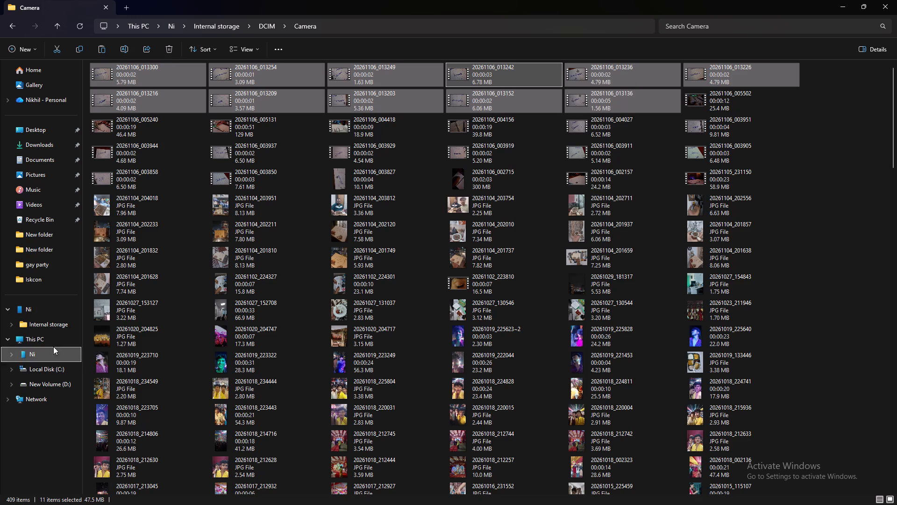
Paste the copied clips into the empty subfolder inside the Desktop's New folder.
{"action": "left_click", "coordinate": [10, 130]}
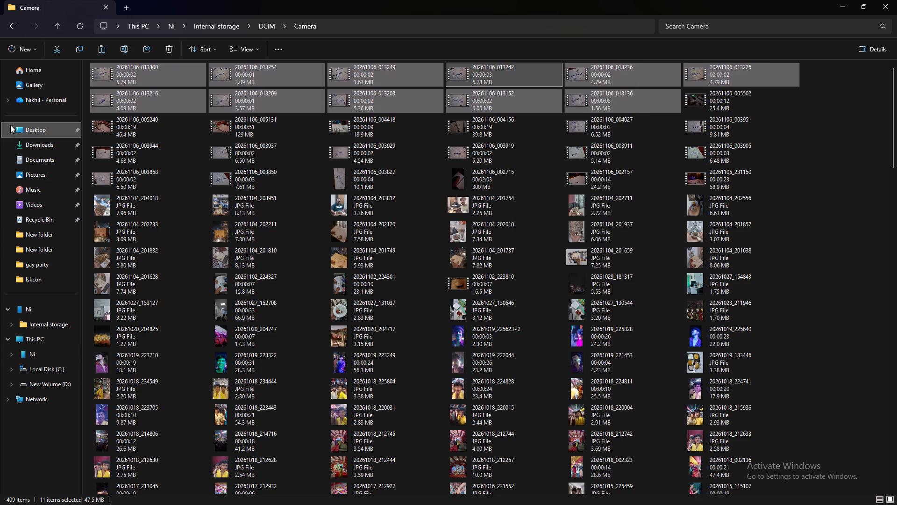
{"action": "left_click", "coordinate": [58, 128]}
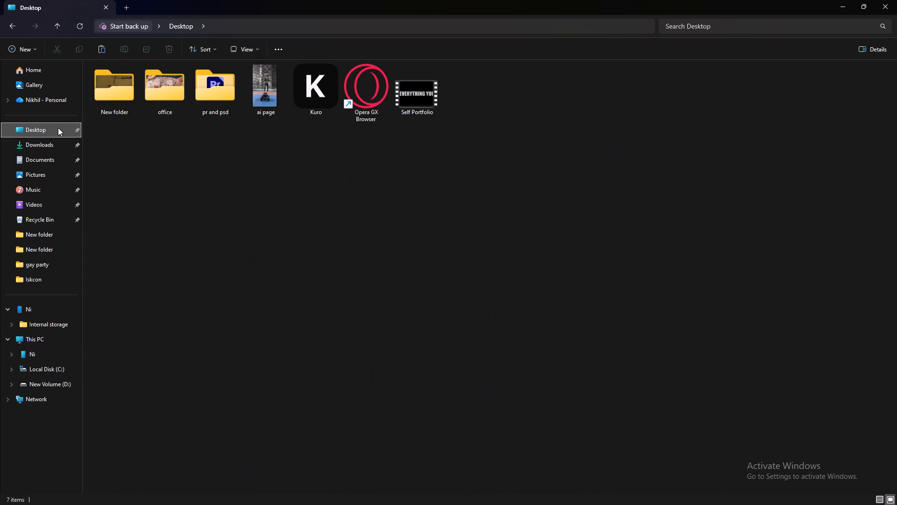
{"action": "double_click", "coordinate": [110, 90]}
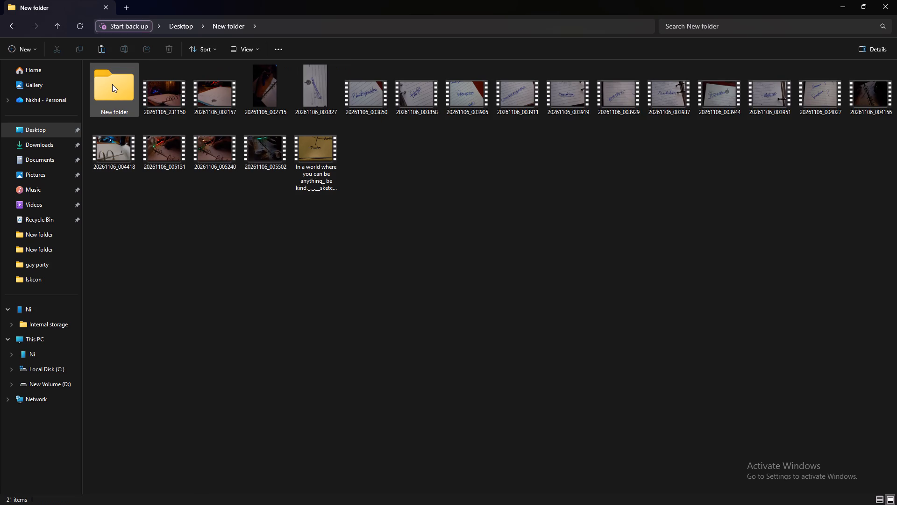
{"action": "double_click", "coordinate": [112, 84]}
{"action": "left_click", "coordinate": [203, 183]}
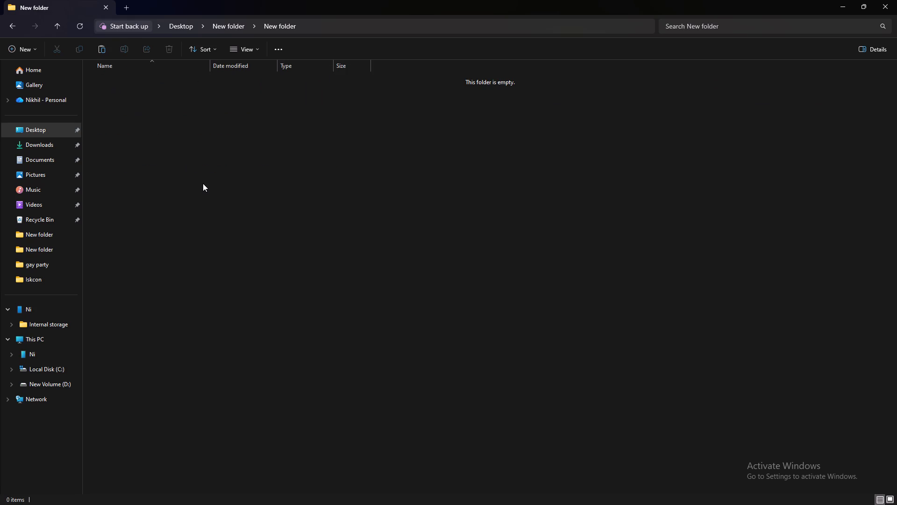
{"action": "key", "text": "ctrl+v"}
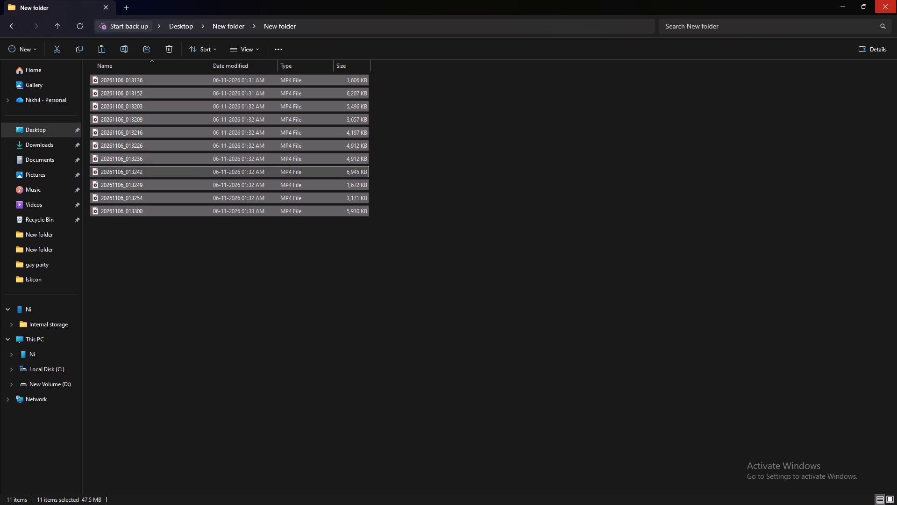
Shrink the maximized folder window and move it to the lower-right part of the desktop, keeping the clips selected.
{"action": "left_click", "coordinate": [864, 4]}
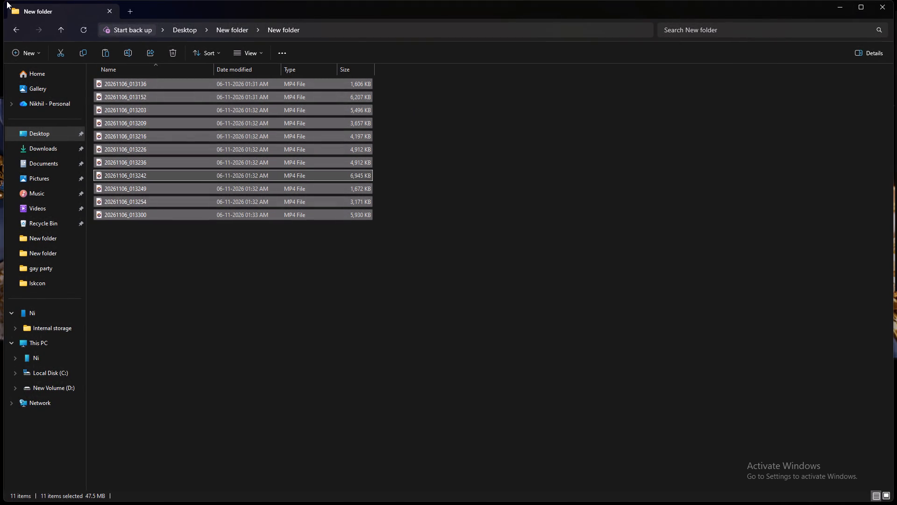
{"action": "left_click_drag", "start_coordinate": [4, 0], "coordinate": [77, 92]}
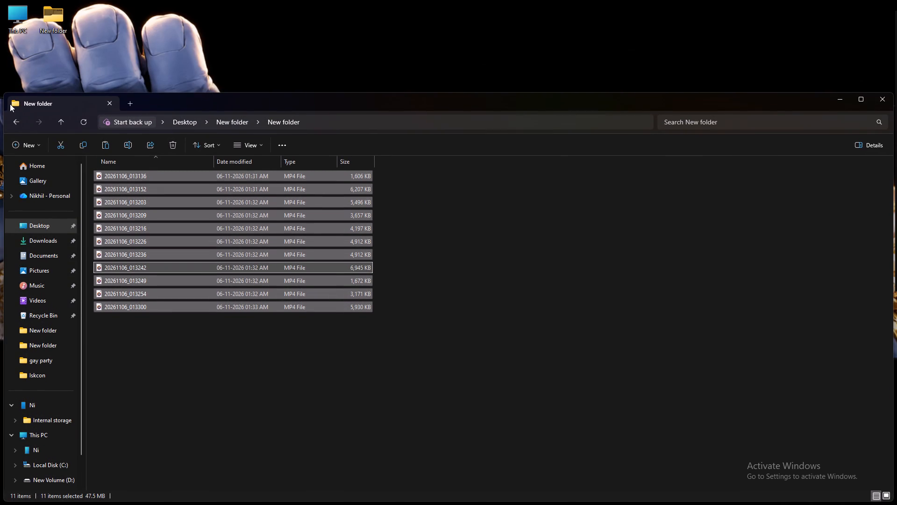
{"action": "left_click_drag", "start_coordinate": [2, 106], "coordinate": [341, 113]}
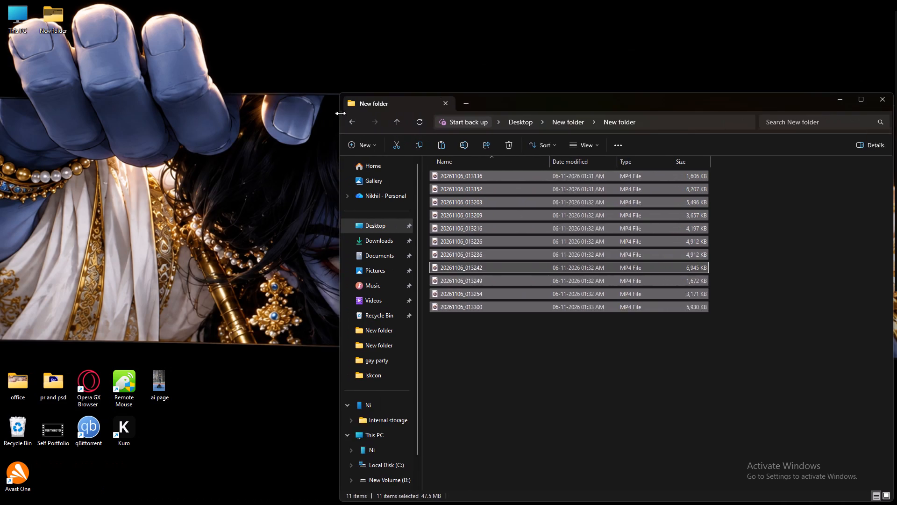
{"action": "left_click_drag", "start_coordinate": [341, 113], "coordinate": [425, 114]}
{"action": "left_click_drag", "start_coordinate": [643, 101], "coordinate": [684, 193]}
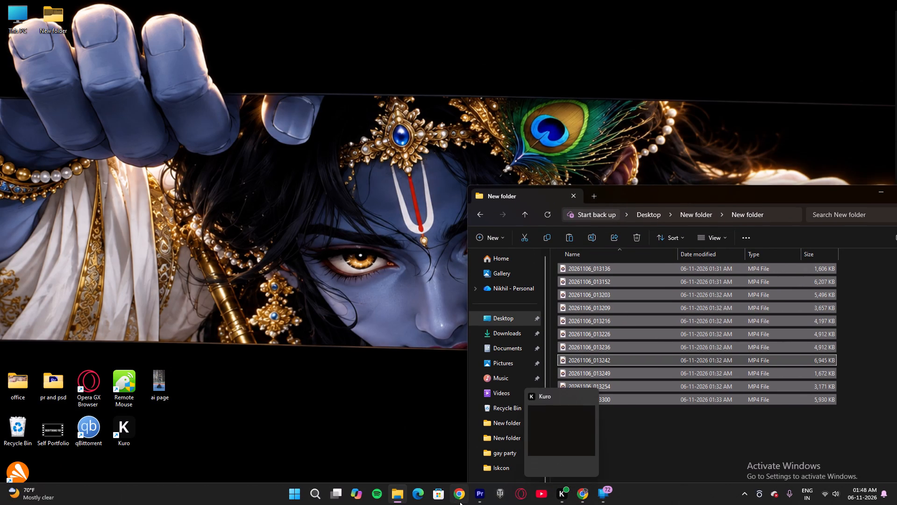
Import the selected clips 20261106_013136 through 20261106_013300 from the folder into the pers project bin in Premiere Pro.
{"action": "left_click", "coordinate": [476, 497]}
{"action": "scroll", "coordinate": [366, 166], "scroll_direction": "up", "scroll_amount": 9}
{"action": "scroll", "coordinate": [368, 163], "scroll_direction": "down", "scroll_amount": 2}
{"action": "scroll", "coordinate": [368, 163], "scroll_direction": "up", "scroll_amount": 2}
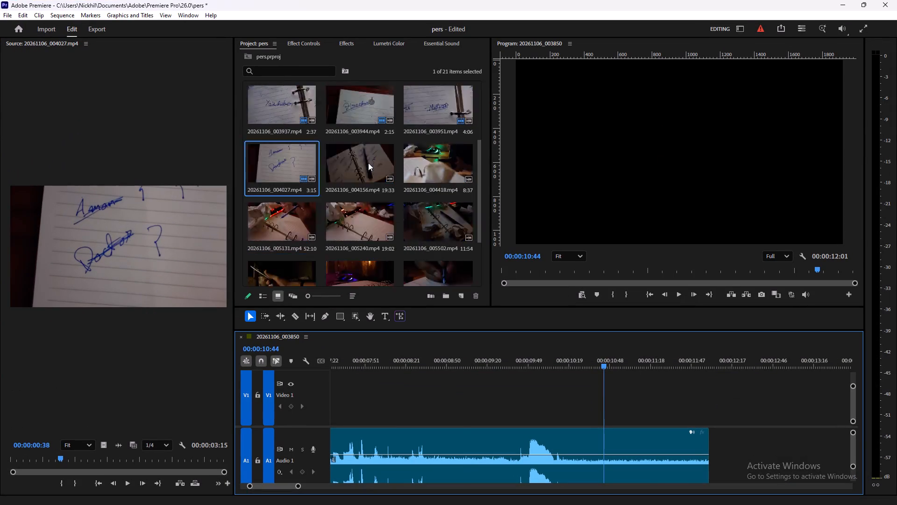
{"action": "scroll", "coordinate": [368, 163], "scroll_direction": "up", "scroll_amount": 13}
{"action": "key", "text": "alt+Tab"}
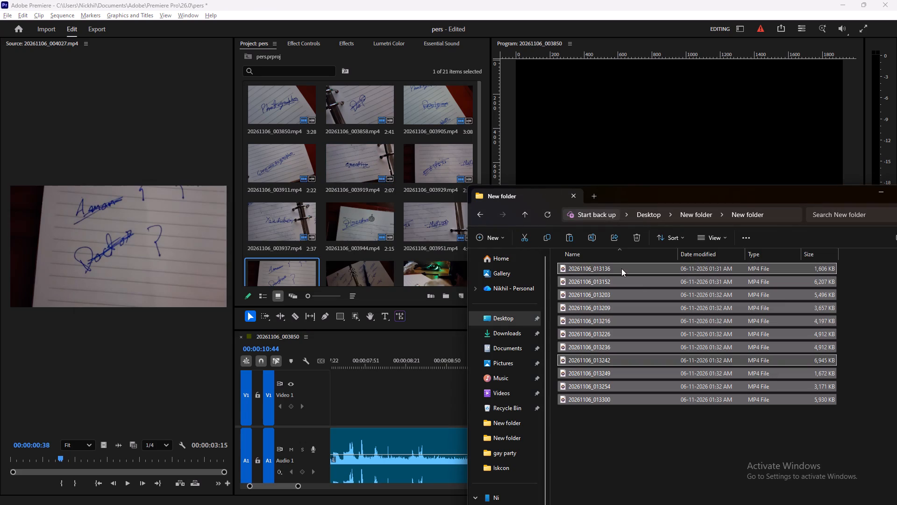
{"action": "left_click_drag", "start_coordinate": [621, 268], "coordinate": [250, 86]}
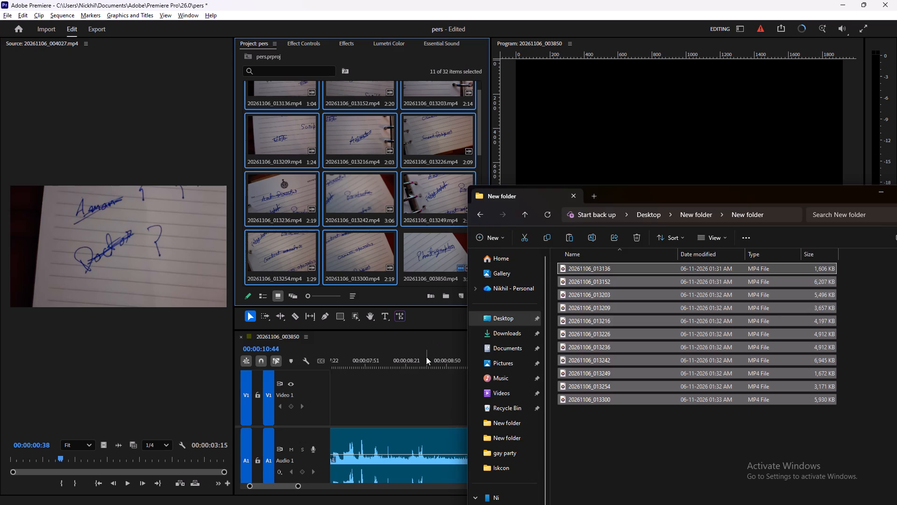
Place the selected imported clips on the 20261106_003850 timeline after the existing audio, starting at about 18 seconds.
{"action": "left_click", "coordinate": [420, 344]}
{"action": "scroll", "coordinate": [540, 413], "scroll_direction": "down", "scroll_amount": 10, "text": "alt"}
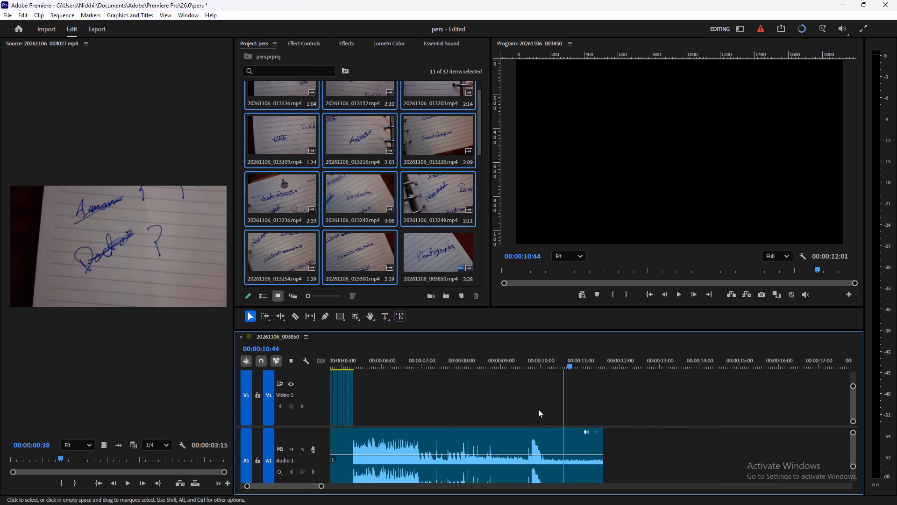
{"action": "scroll", "coordinate": [538, 409], "scroll_direction": "down", "scroll_amount": 12, "text": "alt"}
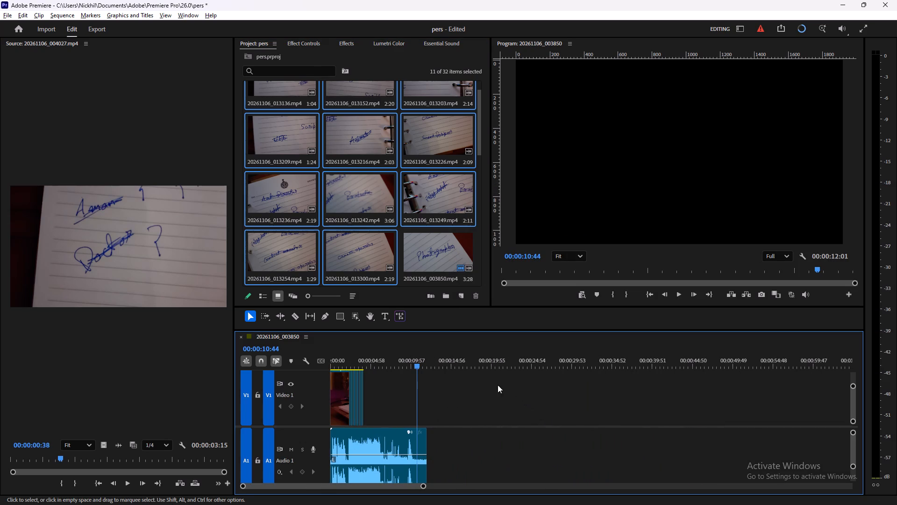
{"action": "left_click_drag", "start_coordinate": [354, 241], "coordinate": [577, 436]}
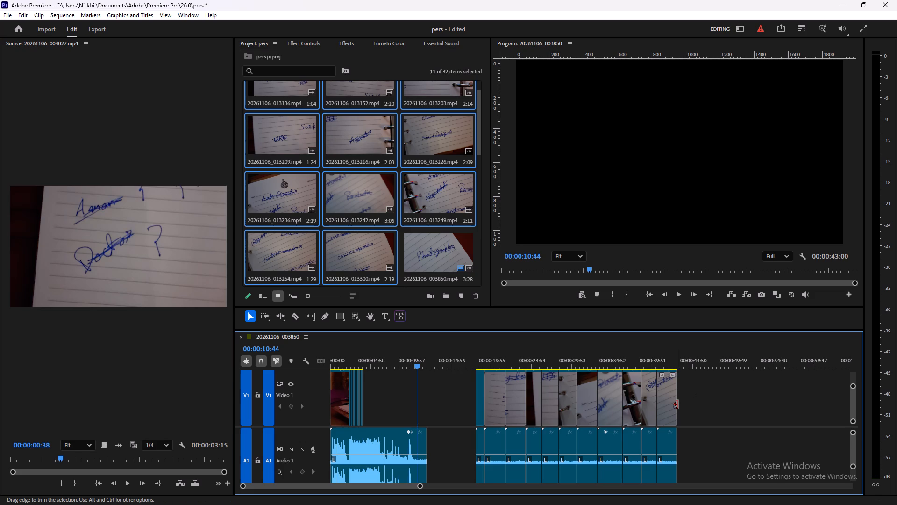
{"action": "left_click", "coordinate": [747, 404]}
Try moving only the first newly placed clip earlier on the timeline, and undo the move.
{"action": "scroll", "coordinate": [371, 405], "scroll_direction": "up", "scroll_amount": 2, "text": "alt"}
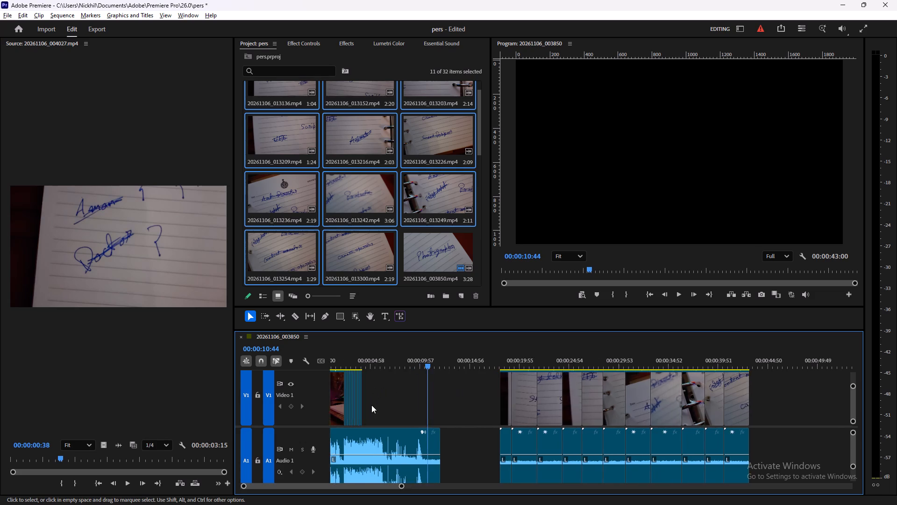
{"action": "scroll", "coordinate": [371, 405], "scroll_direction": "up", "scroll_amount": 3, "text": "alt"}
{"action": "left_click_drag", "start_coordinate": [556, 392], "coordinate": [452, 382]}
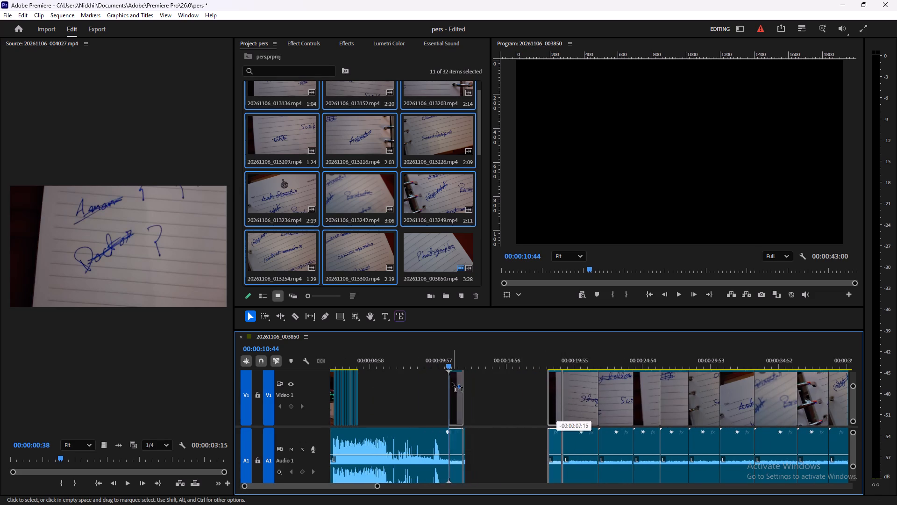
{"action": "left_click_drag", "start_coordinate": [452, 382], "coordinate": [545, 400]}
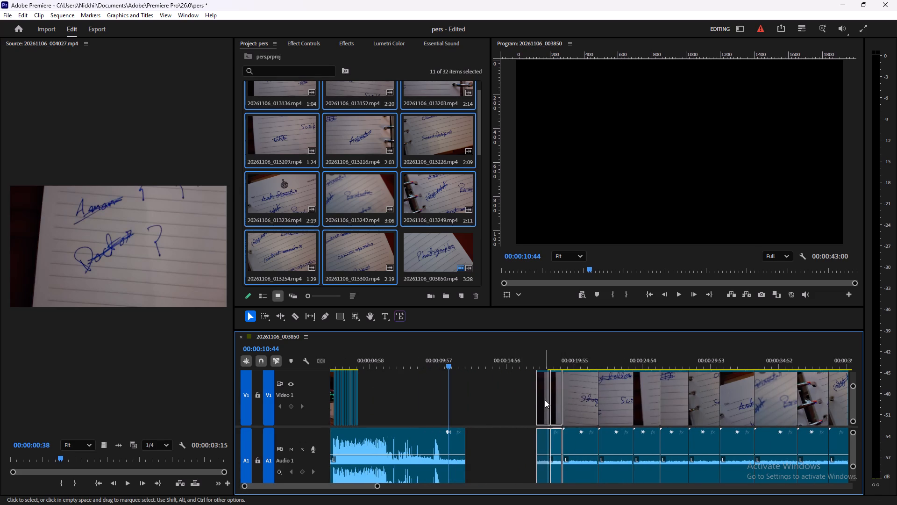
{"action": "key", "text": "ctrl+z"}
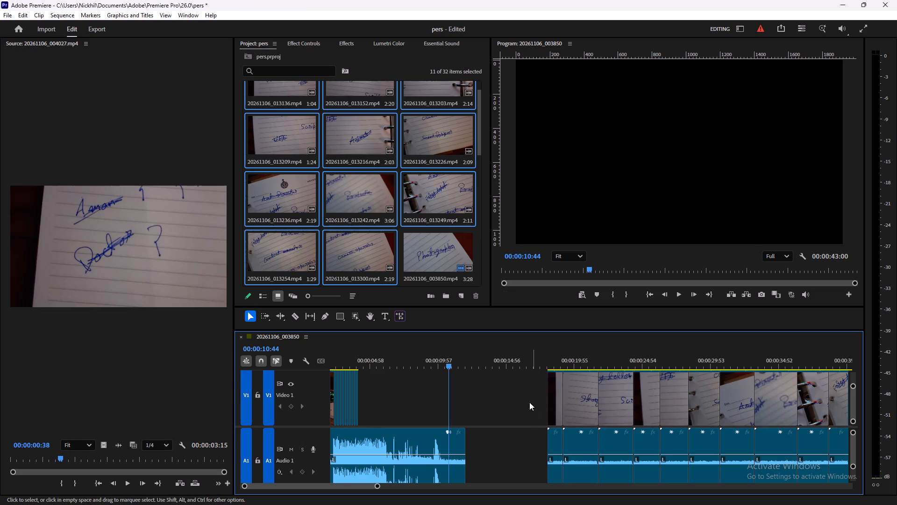
Unlink the video from the audio for all the newly placed clips.
{"action": "scroll", "coordinate": [525, 404], "scroll_direction": "down", "scroll_amount": 4, "text": "alt"}
{"action": "left_click_drag", "start_coordinate": [758, 402], "coordinate": [508, 390]}
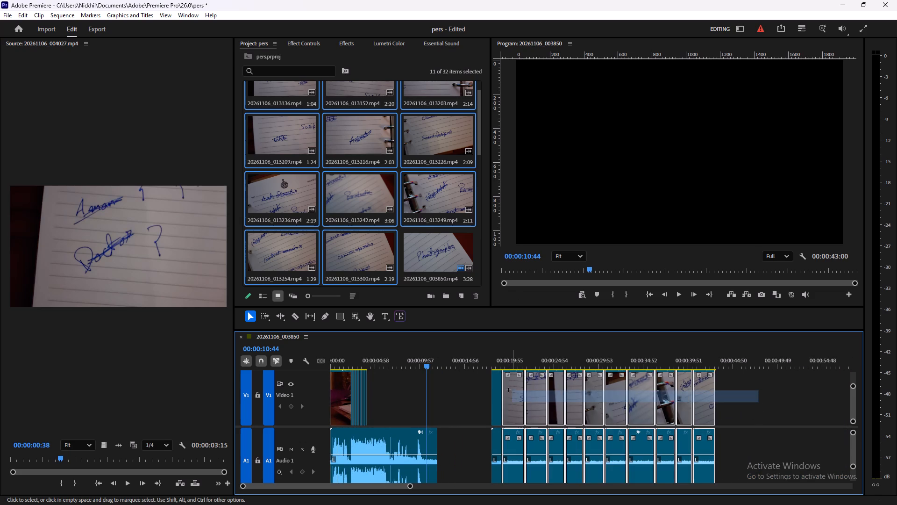
{"action": "left_click_drag", "start_coordinate": [508, 390], "coordinate": [481, 388]}
{"action": "right_click", "coordinate": [556, 388]}
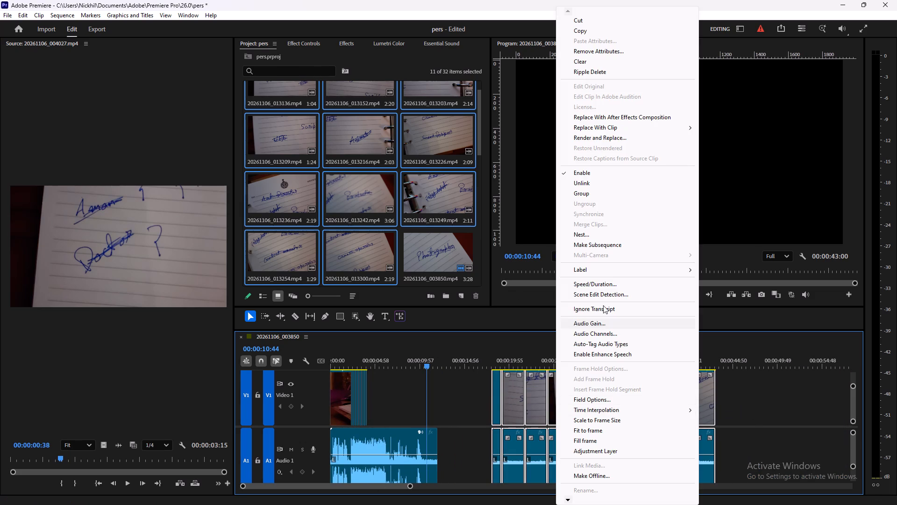
{"action": "left_click", "coordinate": [584, 180]}
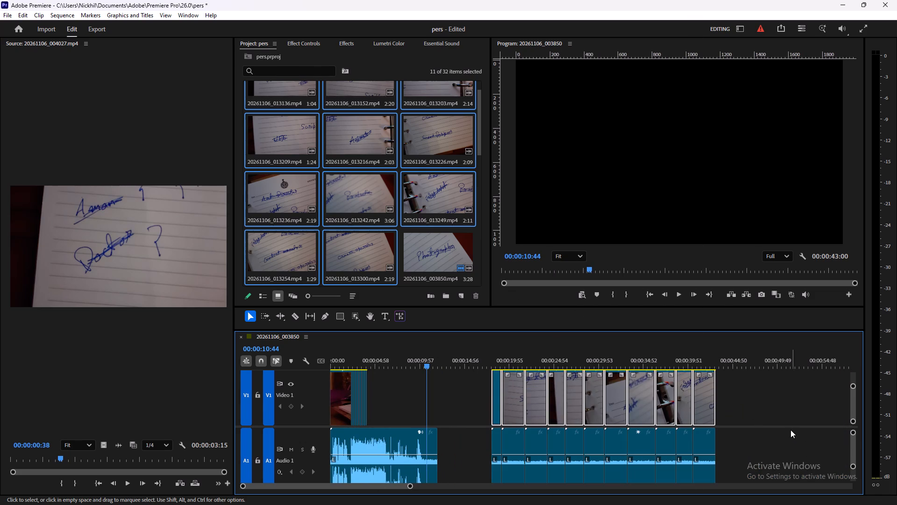
{"action": "left_click", "coordinate": [790, 429]}
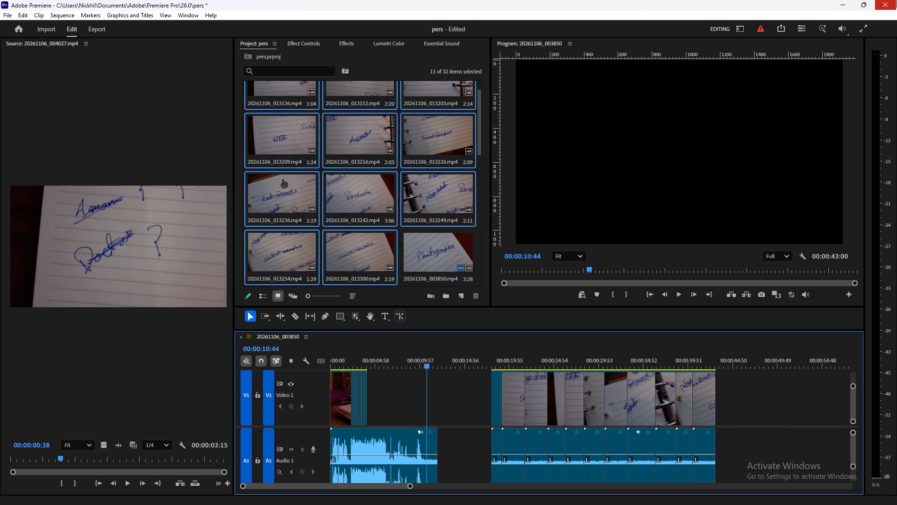
{"action": "right_click_drag", "start_coordinate": [849, 0], "coordinate": [858, 0]}
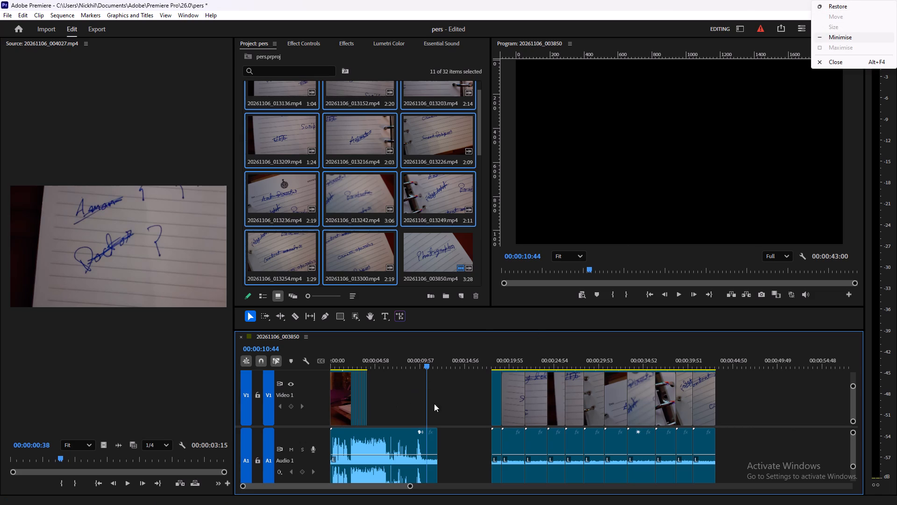
Delete the unlinked audio pieces of the new clips from Audio 1.
{"action": "left_click_drag", "start_coordinate": [773, 459], "coordinate": [498, 462]}
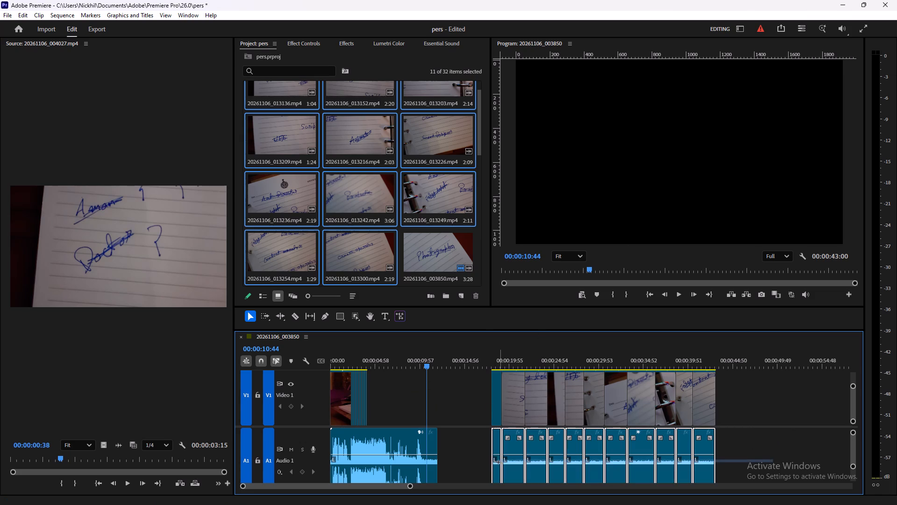
{"action": "left_click_drag", "start_coordinate": [498, 462], "coordinate": [491, 462]}
{"action": "key", "text": "Delete"}
Move all the new video clips together earlier on Video 1, starting at about 5.7 seconds.
{"action": "scroll", "coordinate": [406, 346], "scroll_direction": "up", "scroll_amount": 2, "text": "alt"}
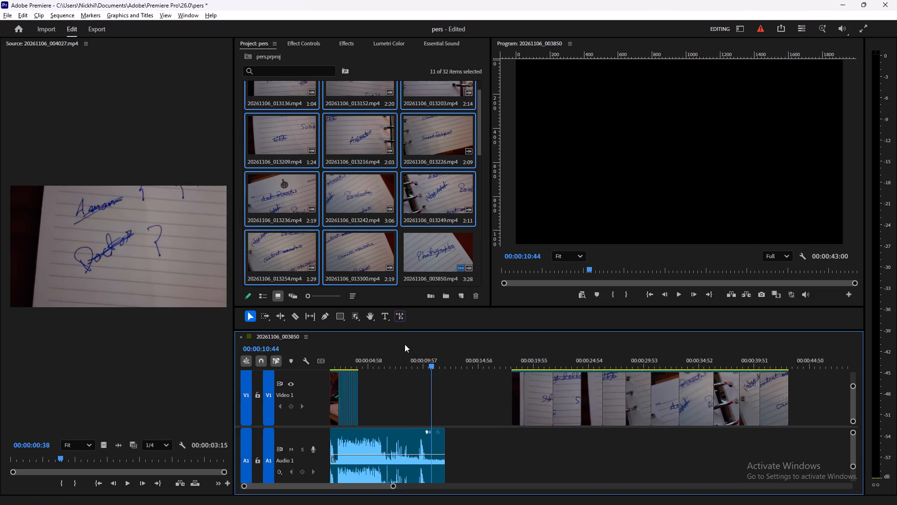
{"action": "scroll", "coordinate": [405, 344], "scroll_direction": "up", "scroll_amount": 4, "text": "alt"}
{"action": "scroll", "coordinate": [475, 399], "scroll_direction": "down", "scroll_amount": 4, "text": "alt"}
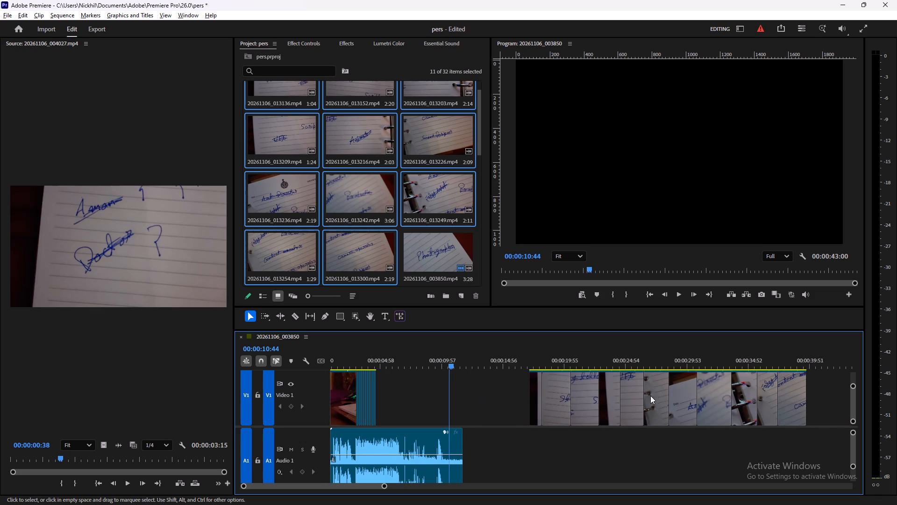
{"action": "left_click_drag", "start_coordinate": [837, 398], "coordinate": [517, 411]}
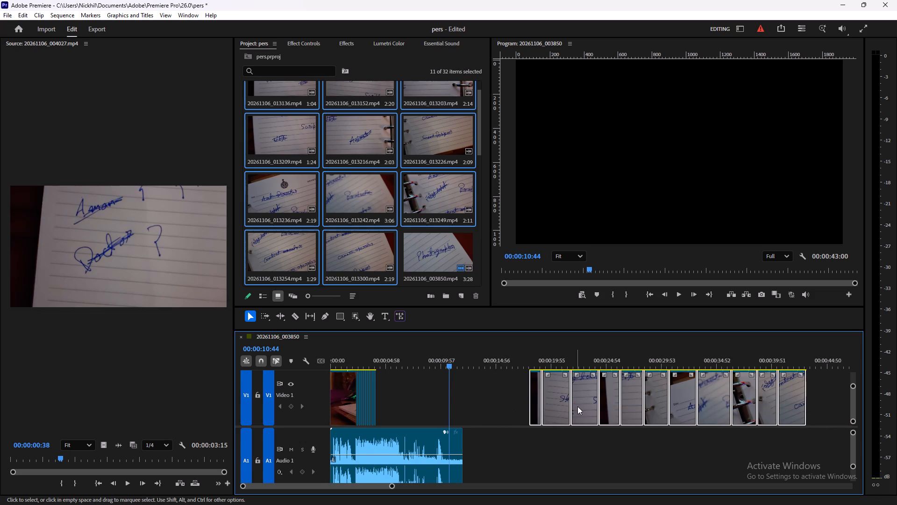
{"action": "left_click_drag", "start_coordinate": [584, 406], "coordinate": [458, 403]}
{"action": "scroll", "coordinate": [408, 405], "scroll_direction": "up", "scroll_amount": 6, "text": "alt"}
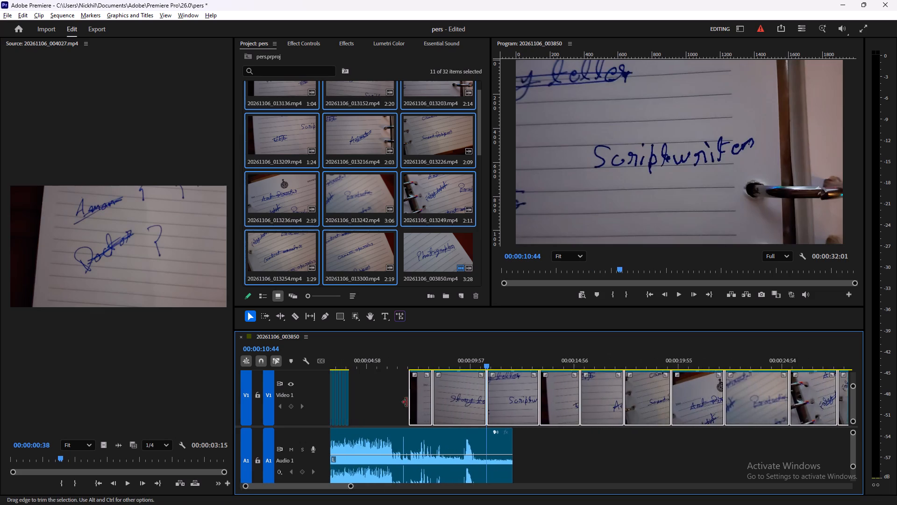
{"action": "scroll", "coordinate": [425, 412], "scroll_direction": "up", "scroll_amount": 5, "text": "alt"}
{"action": "scroll", "coordinate": [460, 409], "scroll_direction": "up", "scroll_amount": 6, "text": "shift"}
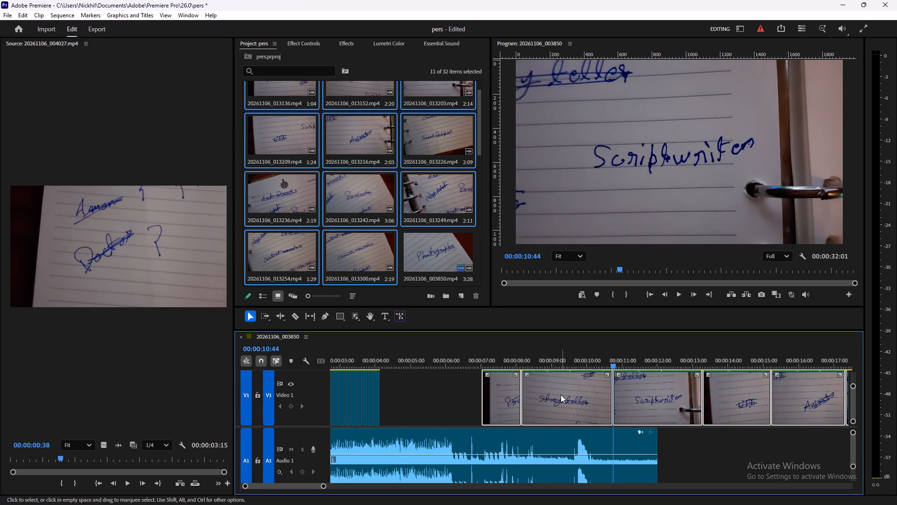
{"action": "left_click_drag", "start_coordinate": [561, 395], "coordinate": [518, 395]}
{"action": "left_click", "coordinate": [413, 402]}
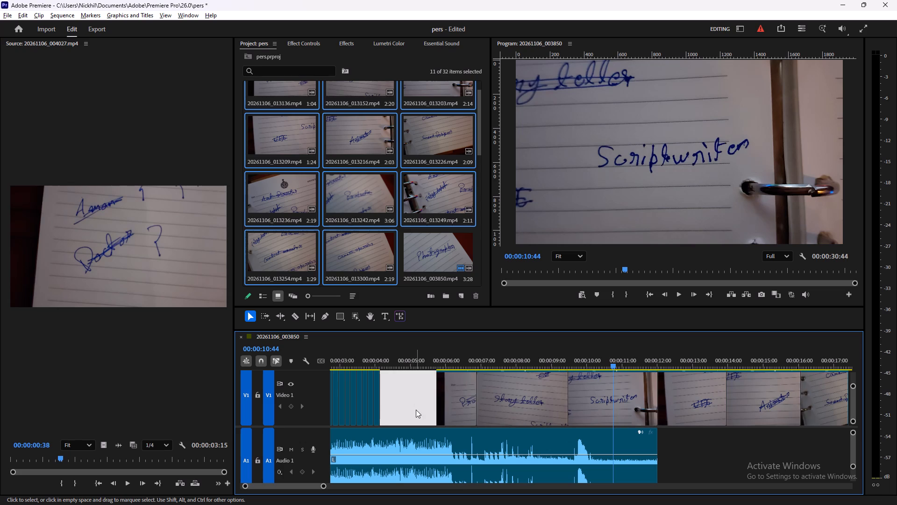
Move the Producer clip flush against the existing video clips and trim its end to 00:00:04:20.
{"action": "scroll", "coordinate": [406, 389], "scroll_direction": "up", "scroll_amount": 6, "text": "alt"}
{"action": "scroll", "coordinate": [424, 394], "scroll_direction": "up", "scroll_amount": 6, "text": "shift"}
{"action": "left_click", "coordinate": [471, 388]}
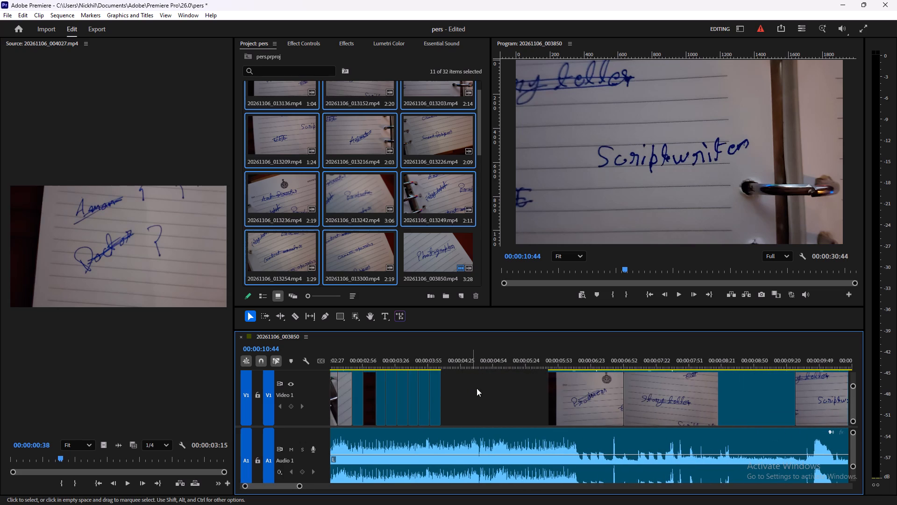
{"action": "left_click_drag", "start_coordinate": [582, 403], "coordinate": [473, 396]}
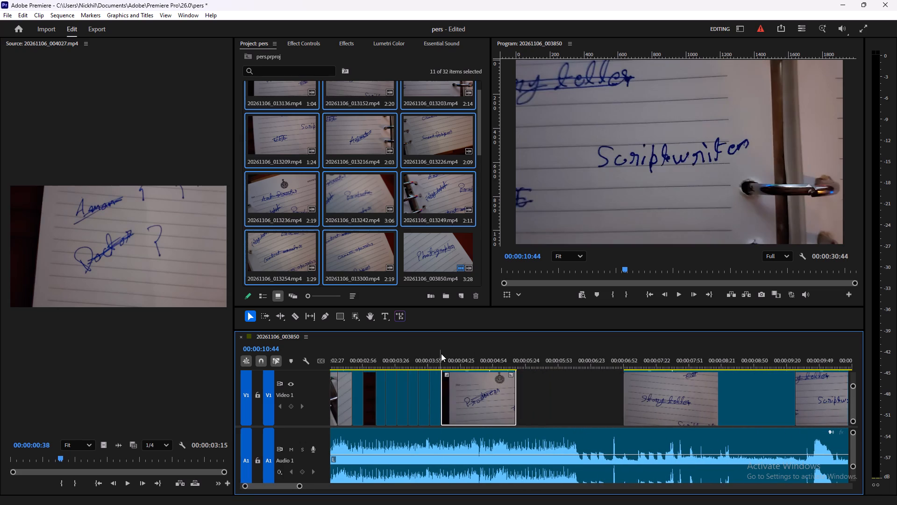
{"action": "left_click", "coordinate": [442, 353]}
{"action": "key", "text": "space"}
{"action": "key", "text": "space"}
{"action": "left_click_drag", "start_coordinate": [475, 358], "coordinate": [460, 365]}
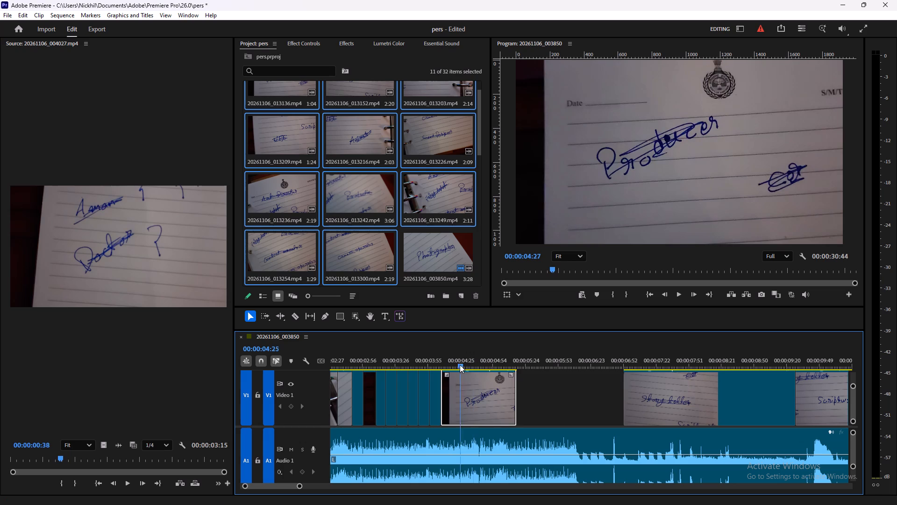
{"action": "left_click_drag", "start_coordinate": [460, 365], "coordinate": [456, 366]}
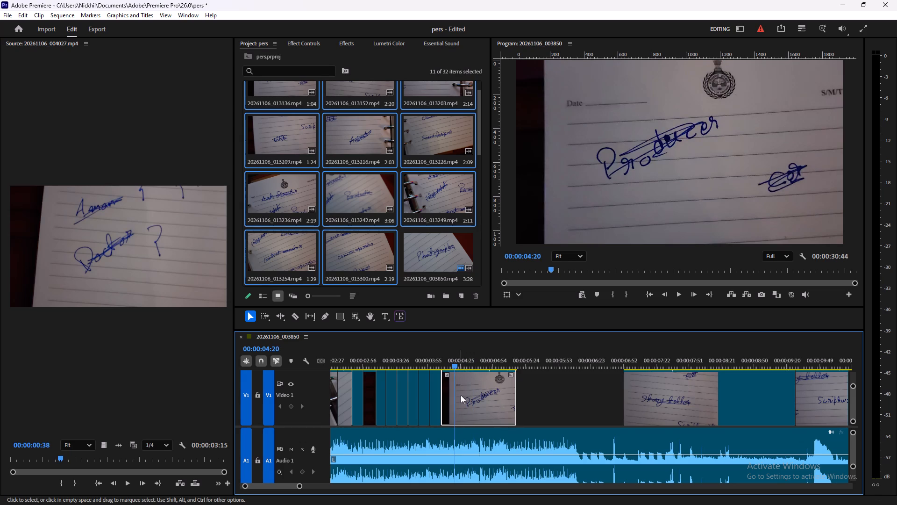
{"action": "left_click_drag", "start_coordinate": [511, 397], "coordinate": [451, 396]}
Move the Story teller clip directly after the Producer clip and trim its end to 00:00:04:31.
{"action": "left_click_drag", "start_coordinate": [670, 402], "coordinate": [613, 405]}
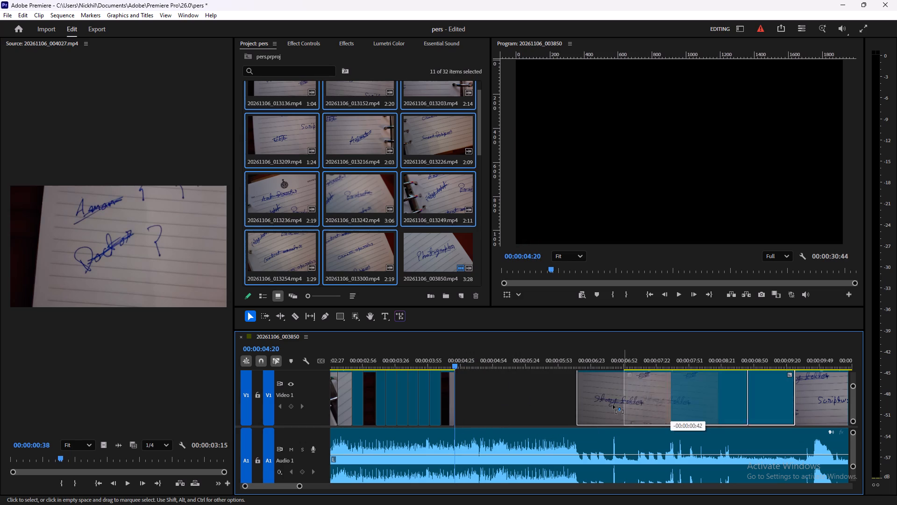
{"action": "left_click_drag", "start_coordinate": [613, 405], "coordinate": [505, 413]}
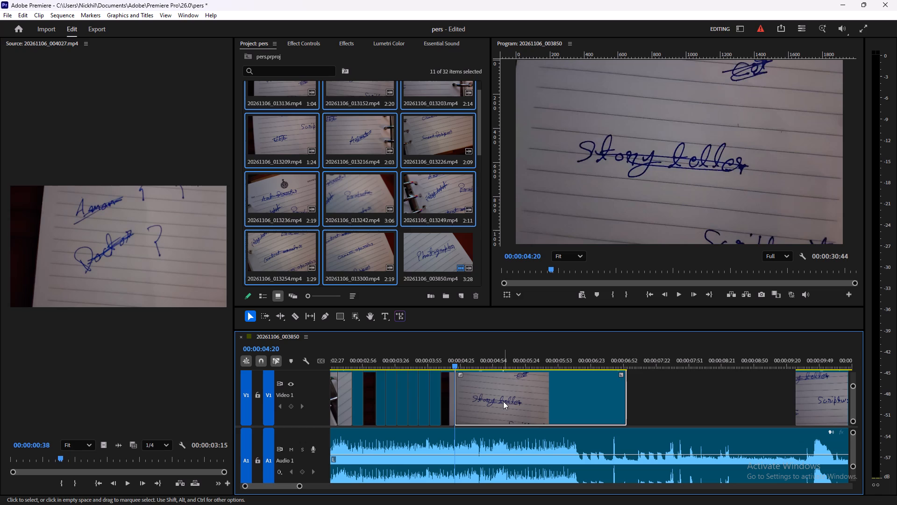
{"action": "left_click_drag", "start_coordinate": [454, 362], "coordinate": [468, 368]}
{"action": "left_click_drag", "start_coordinate": [626, 402], "coordinate": [546, 397]}
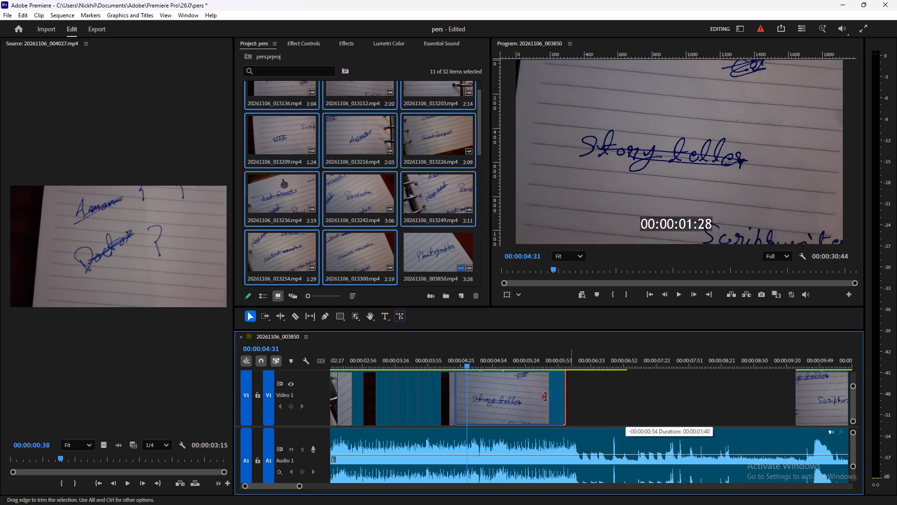
{"action": "left_click_drag", "start_coordinate": [546, 397], "coordinate": [469, 396]}
Move the Scriptwriter clip directly after the Story teller clip and trim its end to 00:00:04:47.
{"action": "left_click_drag", "start_coordinate": [819, 400], "coordinate": [749, 404]}
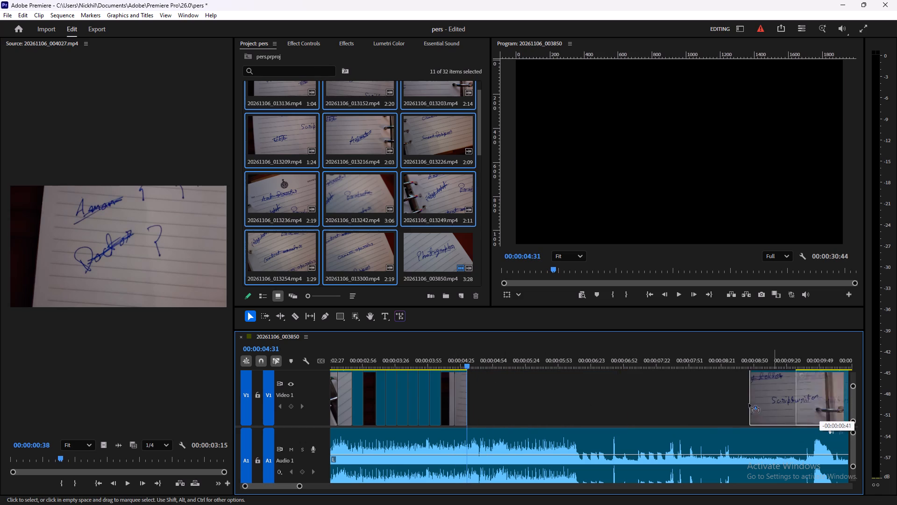
{"action": "left_click_drag", "start_coordinate": [749, 404], "coordinate": [494, 406]}
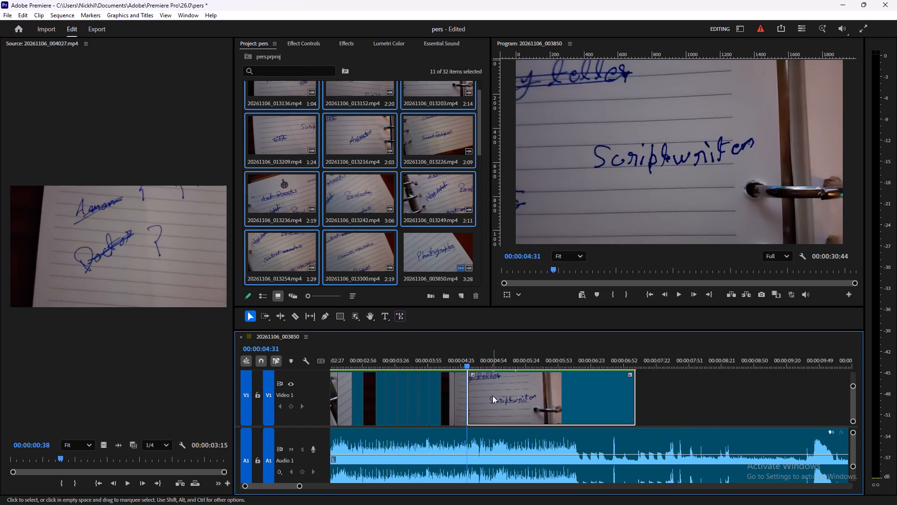
{"action": "left_click_drag", "start_coordinate": [464, 359], "coordinate": [486, 369]}
{"action": "left_click_drag", "start_coordinate": [634, 403], "coordinate": [487, 405]}
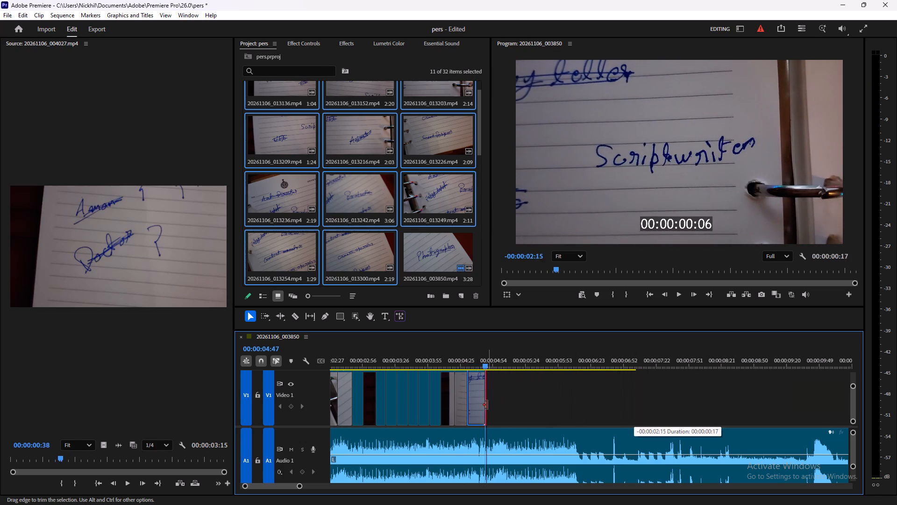
{"action": "left_click_drag", "start_coordinate": [487, 405], "coordinate": [487, 406]}
Move the next handwritten-word clip, 20261106_013209, directly after the Scriptwriter clip and trim its end to 00:00:05:07.
{"action": "scroll", "coordinate": [565, 412], "scroll_direction": "down", "scroll_amount": 6, "text": "alt"}
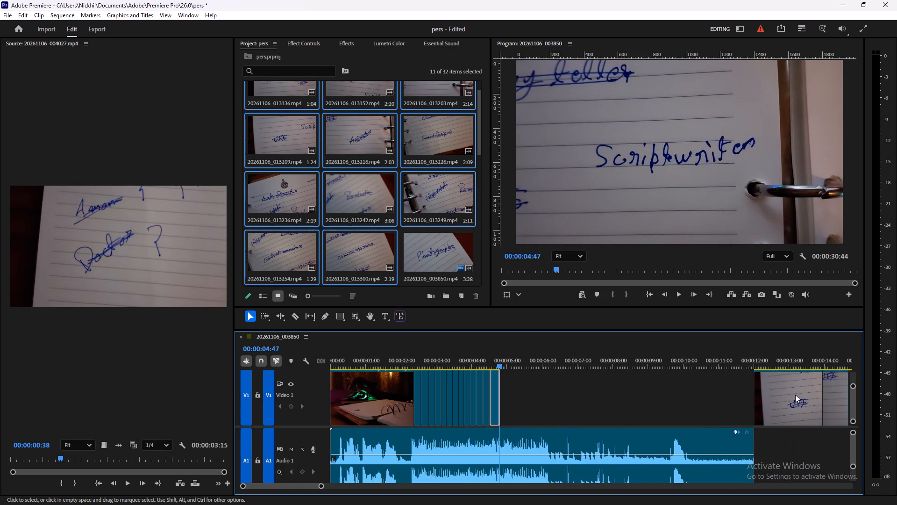
{"action": "left_click_drag", "start_coordinate": [797, 395], "coordinate": [547, 394]}
{"action": "scroll", "coordinate": [532, 407], "scroll_direction": "up", "scroll_amount": 5, "text": "alt"}
{"action": "left_click_drag", "start_coordinate": [475, 360], "coordinate": [478, 361]}
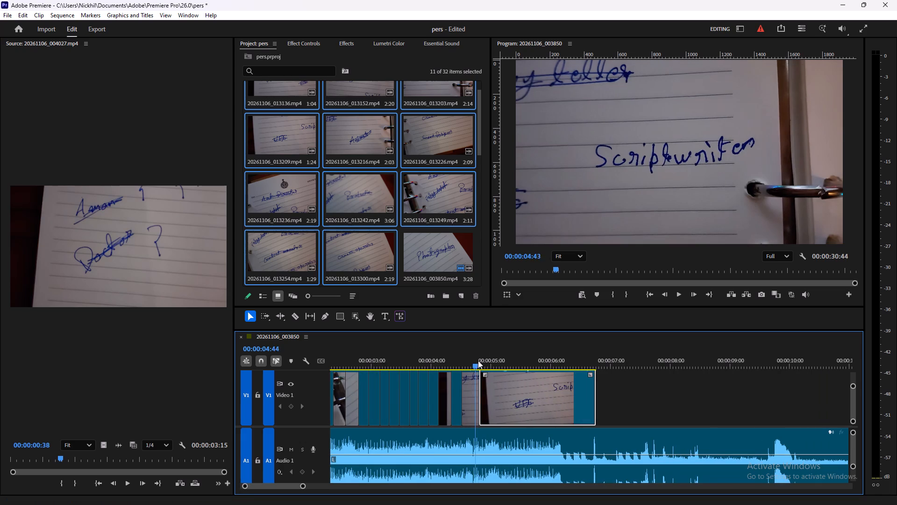
{"action": "left_click_drag", "start_coordinate": [478, 361], "coordinate": [498, 368]}
{"action": "left_click_drag", "start_coordinate": [594, 407], "coordinate": [496, 401]}
Move the seven remaining untrimmed clips together earlier on Video 1, starting at about 6 seconds.
{"action": "scroll", "coordinate": [544, 411], "scroll_direction": "down", "scroll_amount": 5, "text": "alt"}
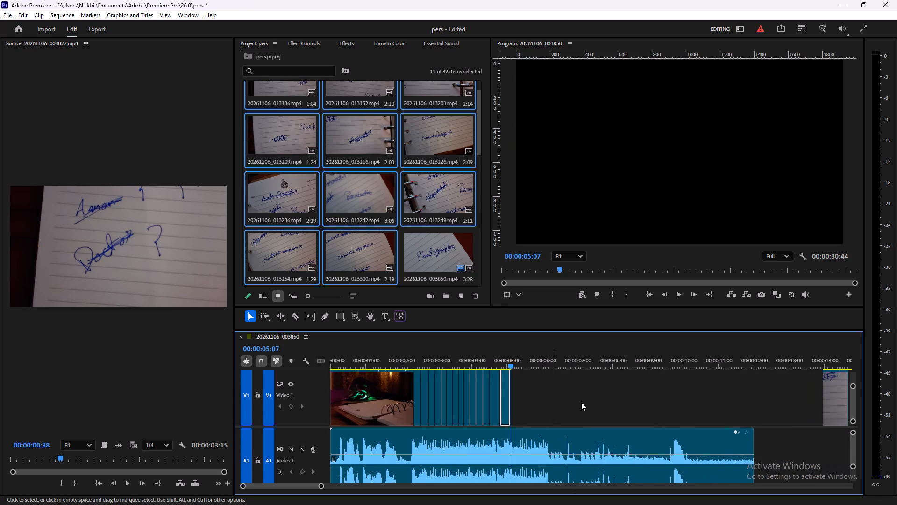
{"action": "scroll", "coordinate": [589, 402], "scroll_direction": "down", "scroll_amount": 10, "text": "alt"}
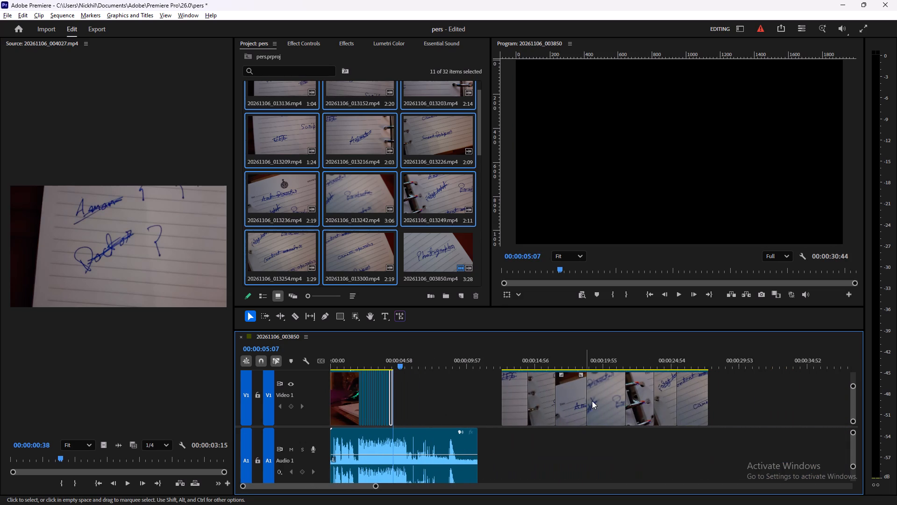
{"action": "left_click_drag", "start_coordinate": [764, 392], "coordinate": [519, 402]}
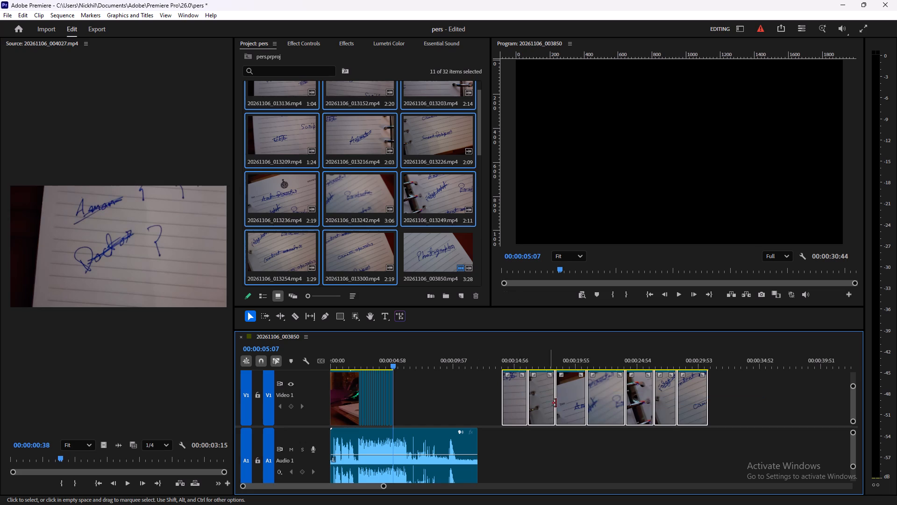
{"action": "left_click_drag", "start_coordinate": [570, 403], "coordinate": [473, 399]}
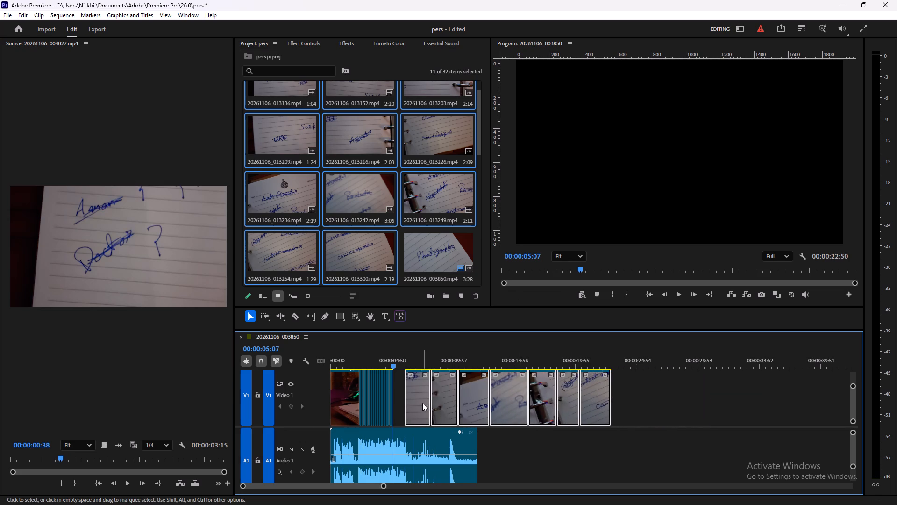
Move the Animator clip directly after the 20261106_013209 clip and trim its end to just past 00:00:05:25.
{"action": "scroll", "coordinate": [422, 404], "scroll_direction": "up", "scroll_amount": 8, "text": "alt"}
{"action": "scroll", "coordinate": [434, 399], "scroll_direction": "up", "scroll_amount": 4, "text": "shift"}
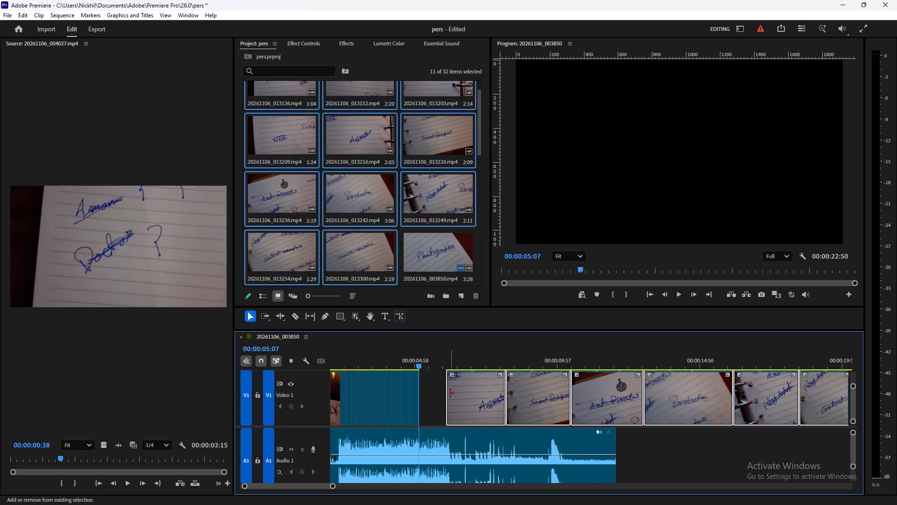
{"action": "left_click", "coordinate": [429, 394]}
{"action": "left_click", "coordinate": [433, 394]}
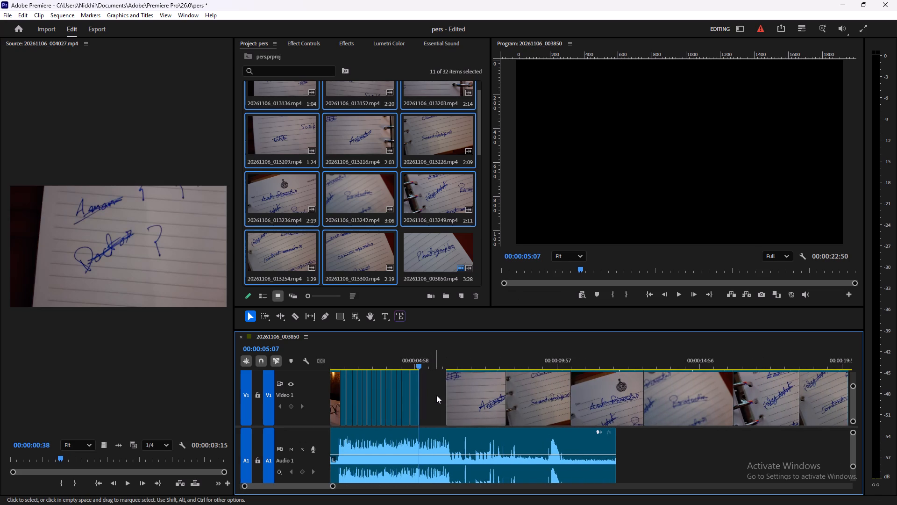
{"action": "left_click_drag", "start_coordinate": [469, 399], "coordinate": [440, 397]}
{"action": "scroll", "coordinate": [430, 402], "scroll_direction": "up", "scroll_amount": 6, "text": "alt"}
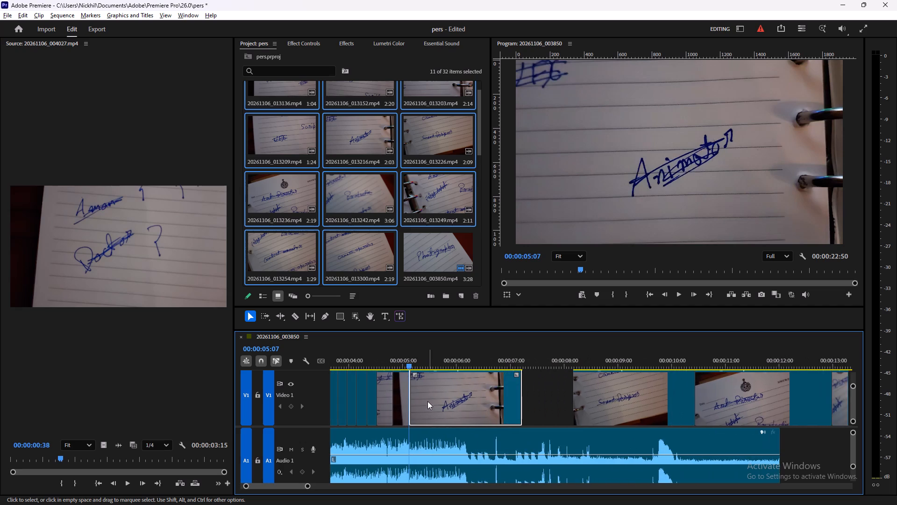
{"action": "scroll", "coordinate": [422, 401], "scroll_direction": "up", "scroll_amount": 4, "text": "alt"}
{"action": "key", "text": "space"}
{"action": "key", "text": "space"}
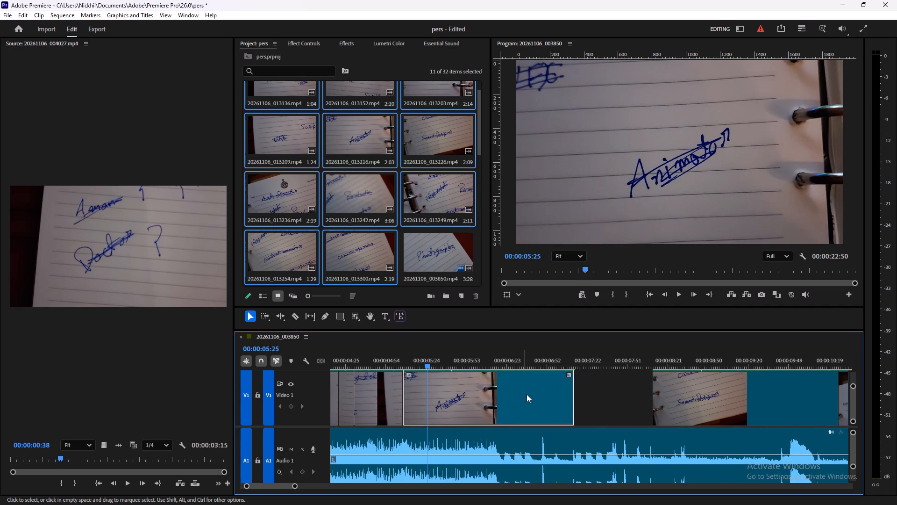
{"action": "left_click_drag", "start_coordinate": [573, 399], "coordinate": [428, 392]}
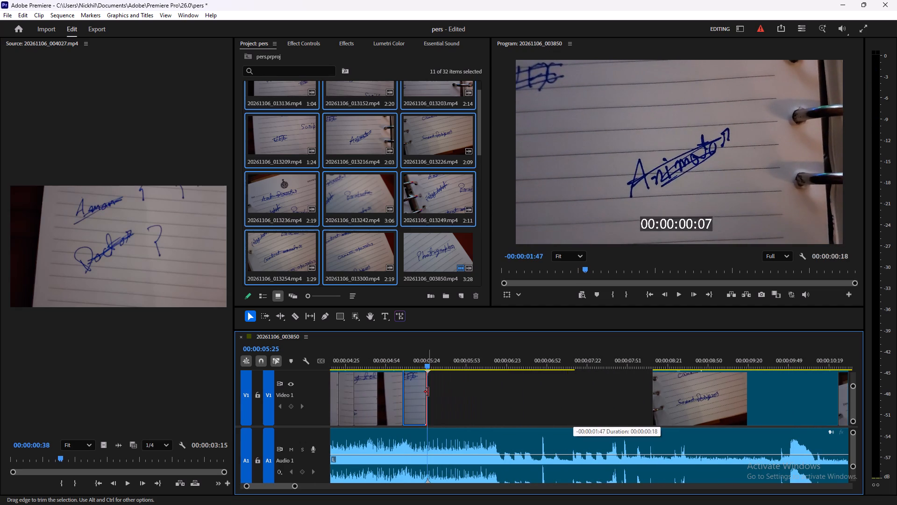
{"action": "left_click_drag", "start_coordinate": [428, 392], "coordinate": [430, 392]}
Move the Sound Designer clip directly after the Animator clip and trim it to a duration of 19 frames.
{"action": "left_click_drag", "start_coordinate": [663, 411], "coordinate": [446, 414]}
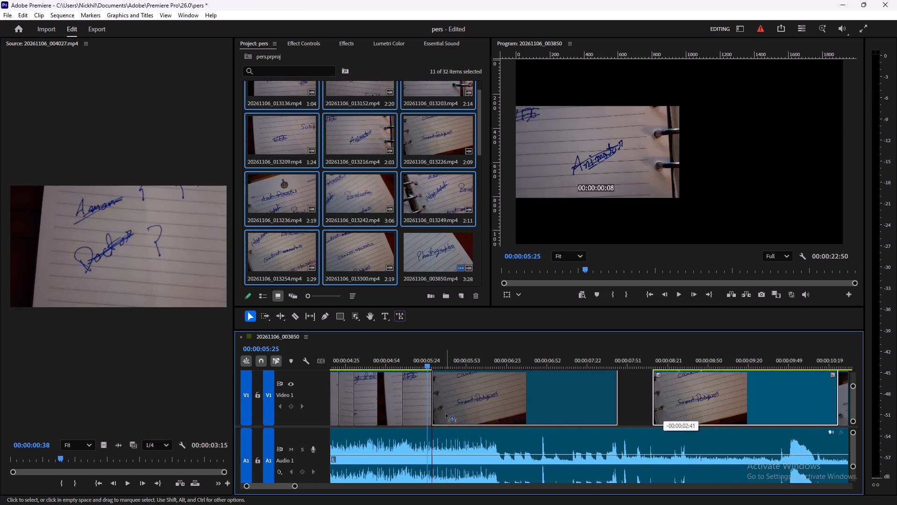
{"action": "left_click_drag", "start_coordinate": [446, 414], "coordinate": [446, 415]}
{"action": "left_click_drag", "start_coordinate": [621, 404], "coordinate": [485, 411]}
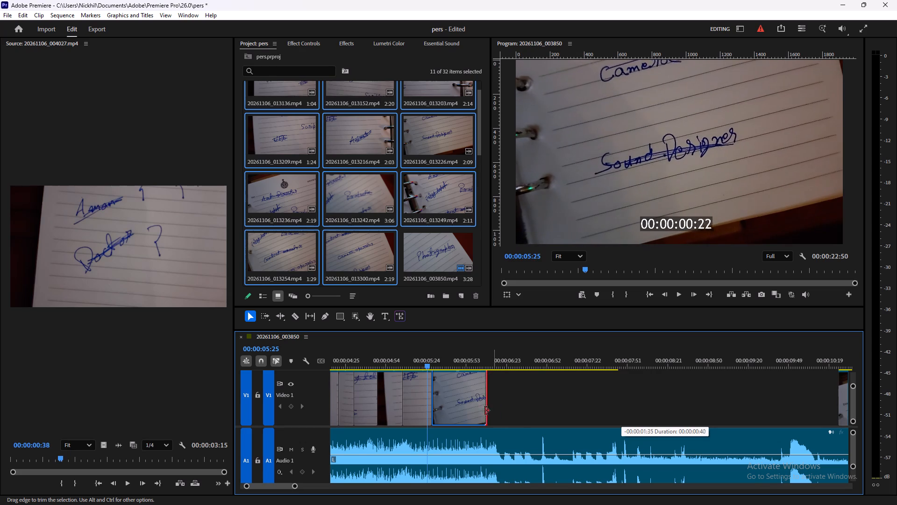
{"action": "left_click_drag", "start_coordinate": [485, 411], "coordinate": [462, 416]}
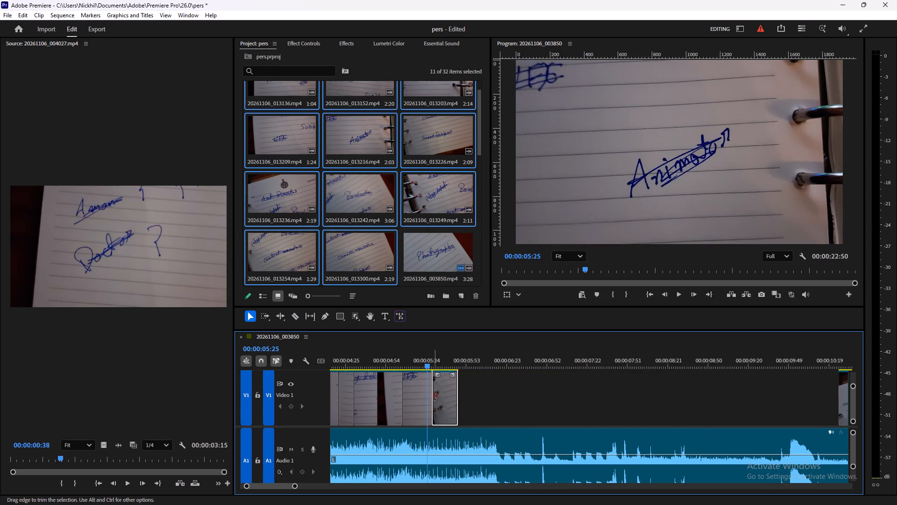
Shorten the Animator clip's end to about 00:00:05:21 and move the Sound Designer clip back against it.
{"action": "left_click_drag", "start_coordinate": [434, 396], "coordinate": [419, 397]}
{"action": "scroll", "coordinate": [428, 400], "scroll_direction": "up", "scroll_amount": 5, "text": "alt"}
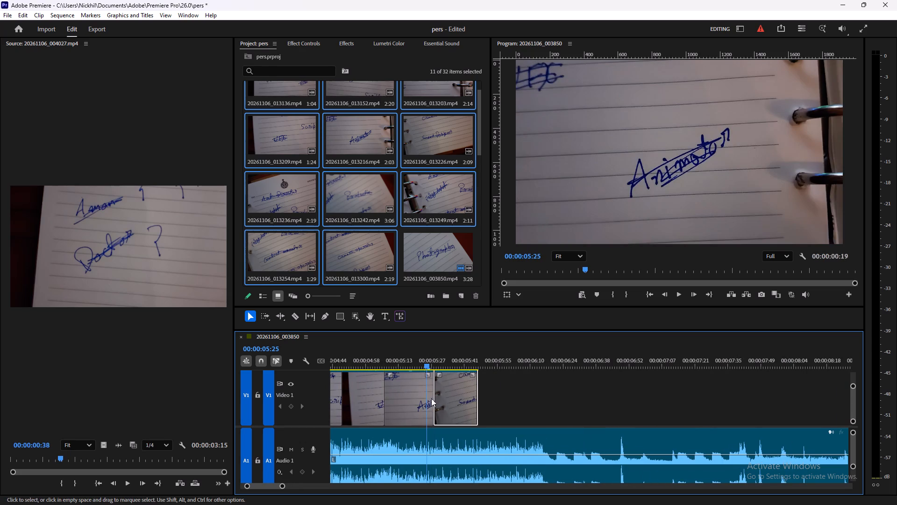
{"action": "left_click_drag", "start_coordinate": [431, 400], "coordinate": [416, 400]}
{"action": "left_click_drag", "start_coordinate": [453, 397], "coordinate": [437, 398]}
Trim the end of the Sound Designer clip to a duration of about 15 frames.
{"action": "scroll", "coordinate": [442, 398], "scroll_direction": "down", "scroll_amount": 3, "text": "alt"}
{"action": "left_click_drag", "start_coordinate": [453, 398], "coordinate": [450, 399]}
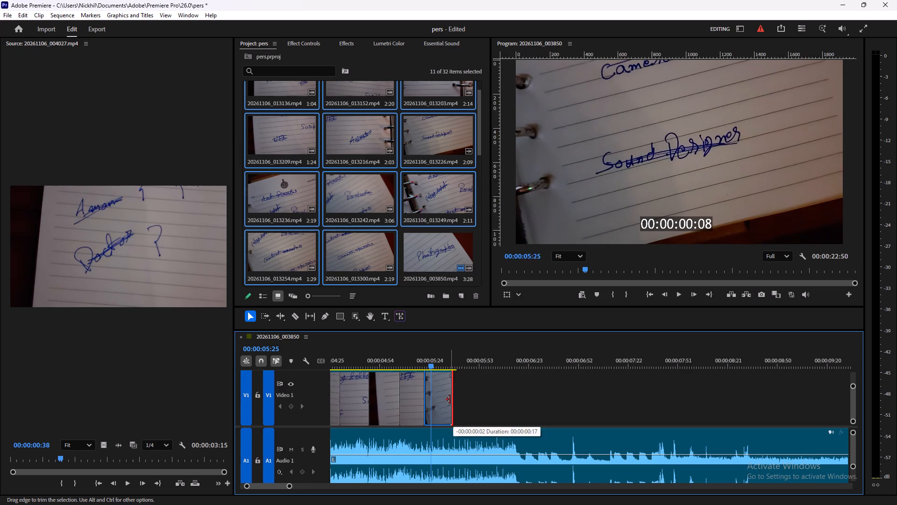
{"action": "left_click_drag", "start_coordinate": [450, 399], "coordinate": [446, 399]}
Move the Art Director clip directly after the Sound Designer clip and trim its end to about 00:00:05:54.
{"action": "scroll", "coordinate": [446, 399], "scroll_direction": "down", "scroll_amount": 4, "text": "alt"}
{"action": "scroll", "coordinate": [519, 399], "scroll_direction": "down", "scroll_amount": 2, "text": "alt"}
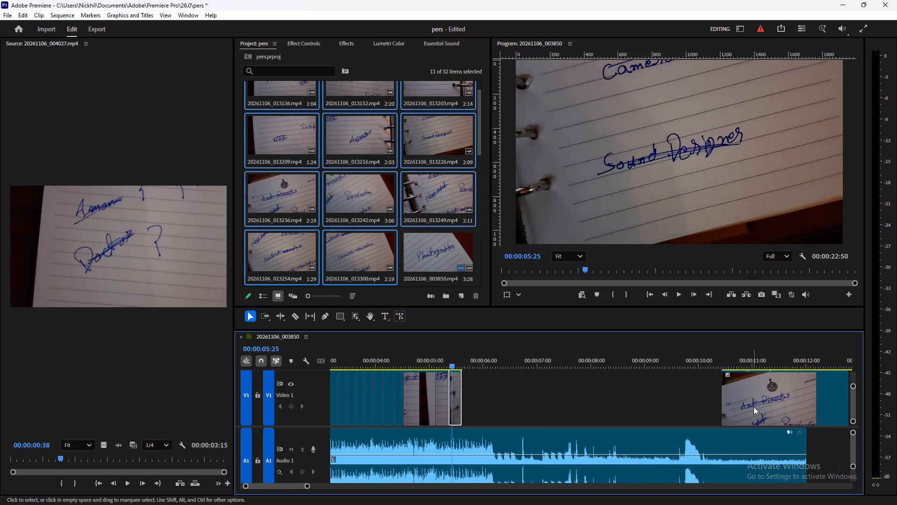
{"action": "left_click_drag", "start_coordinate": [755, 407], "coordinate": [497, 403]}
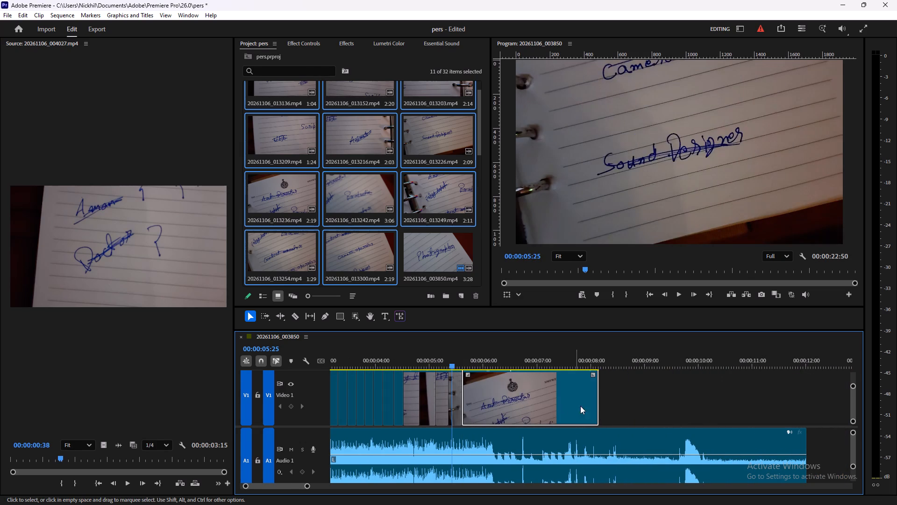
{"action": "left_click_drag", "start_coordinate": [601, 403], "coordinate": [480, 397]}
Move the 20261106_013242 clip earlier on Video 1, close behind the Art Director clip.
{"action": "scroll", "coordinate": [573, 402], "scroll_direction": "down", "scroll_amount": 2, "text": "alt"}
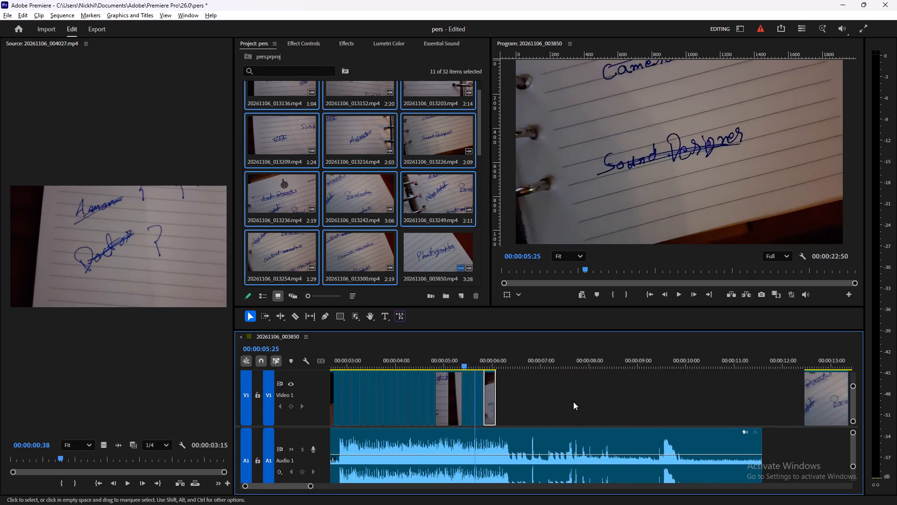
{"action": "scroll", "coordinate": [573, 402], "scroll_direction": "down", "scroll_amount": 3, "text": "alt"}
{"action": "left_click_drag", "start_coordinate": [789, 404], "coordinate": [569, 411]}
Scrub through the last three clips on Video 1 and delete the final two, 20261106_013254 and the Camera operator clip.
{"action": "scroll", "coordinate": [685, 401], "scroll_direction": "down", "scroll_amount": 11, "text": "shift"}
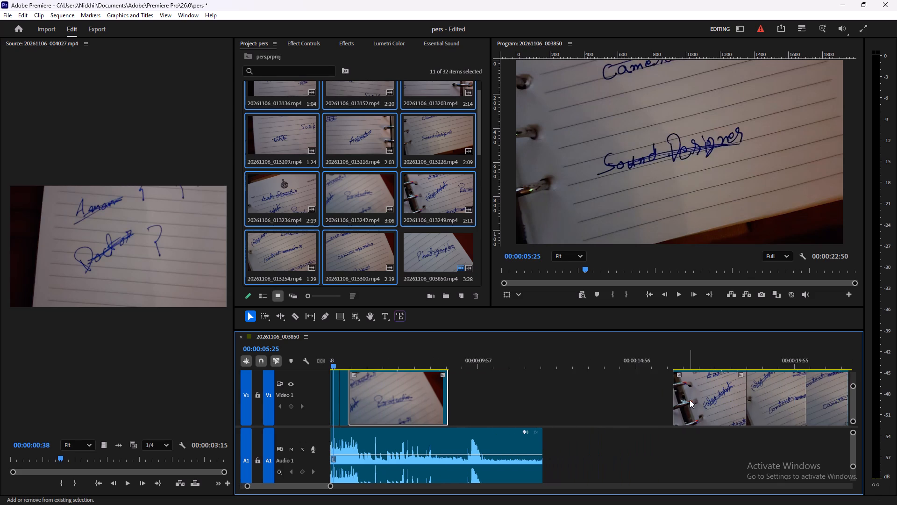
{"action": "scroll", "coordinate": [690, 400], "scroll_direction": "down", "scroll_amount": 11, "text": "shift"}
{"action": "left_click_drag", "start_coordinate": [565, 357], "coordinate": [587, 360]}
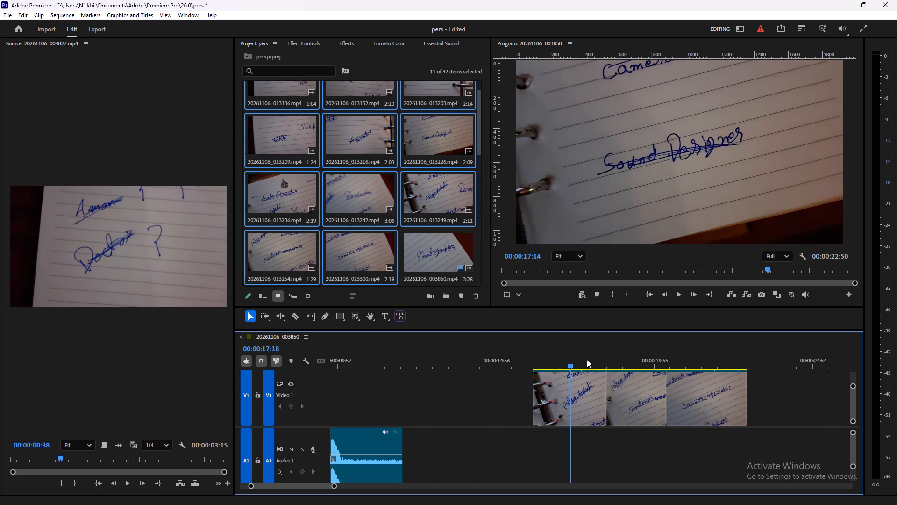
{"action": "left_click_drag", "start_coordinate": [587, 360], "coordinate": [727, 381]}
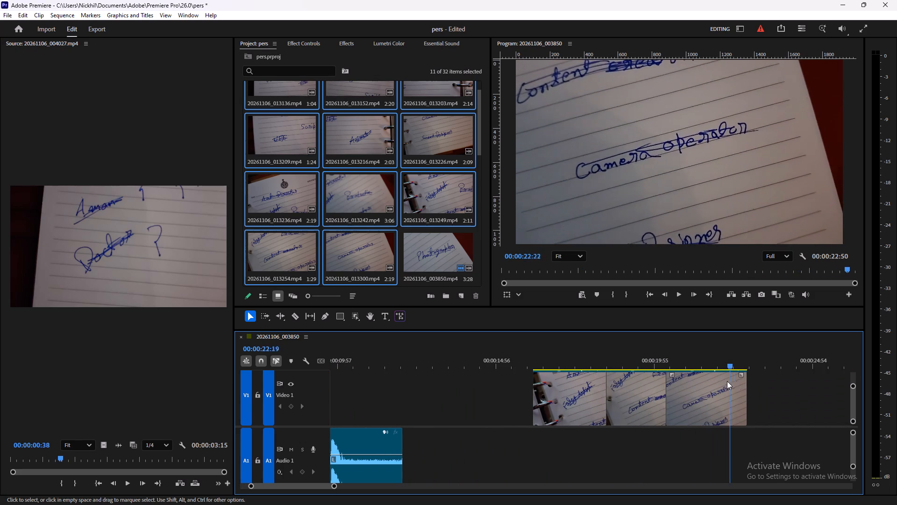
{"action": "left_click_drag", "start_coordinate": [727, 381], "coordinate": [565, 370]}
{"action": "scroll", "coordinate": [622, 397], "scroll_direction": "up", "scroll_amount": 4, "text": "shift"}
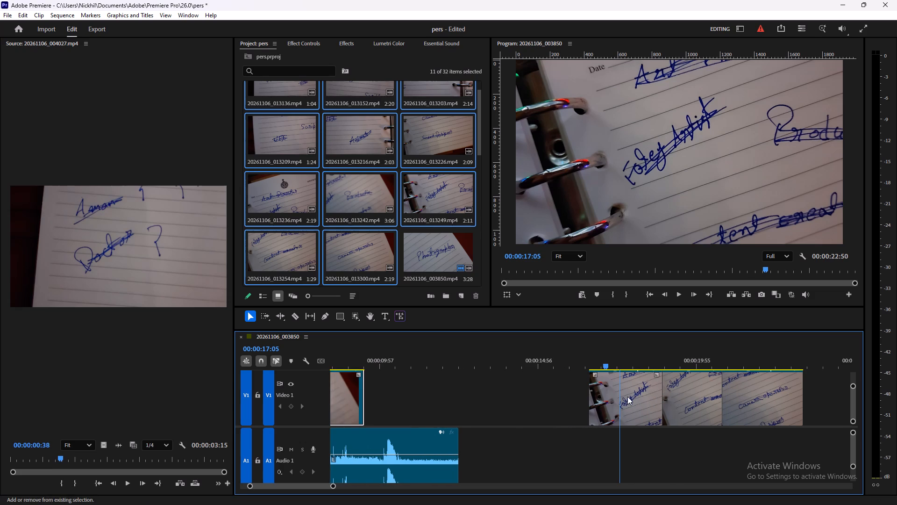
{"action": "left_click_drag", "start_coordinate": [828, 394], "coordinate": [716, 394]}
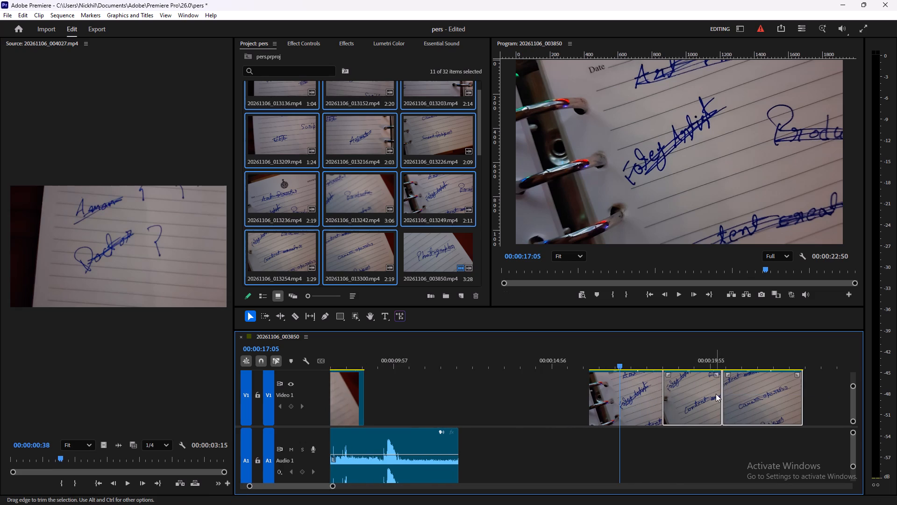
{"action": "key", "text": "Delete"}
Bring the Foley Artist clip earlier on Video 1 and delete the 20261106_013242 clip.
{"action": "left_click_drag", "start_coordinate": [607, 385], "coordinate": [456, 393]}
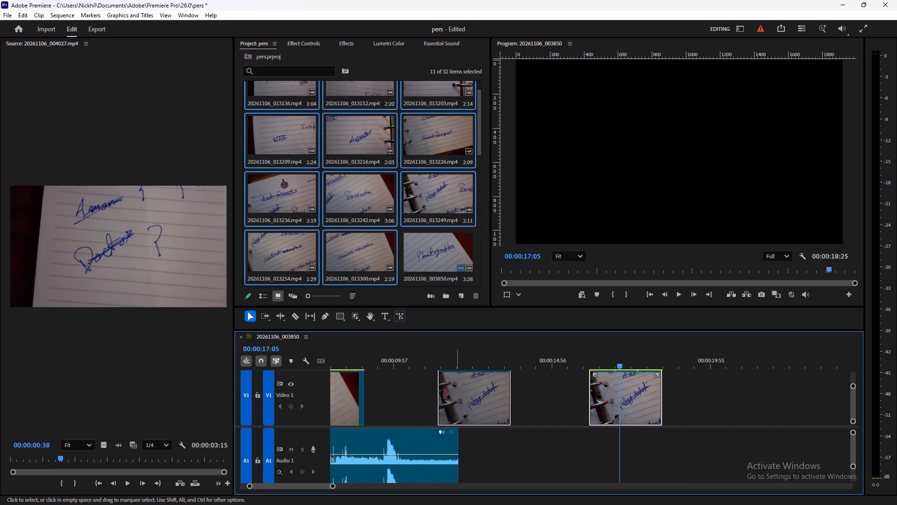
{"action": "scroll", "coordinate": [443, 399], "scroll_direction": "up", "scroll_amount": 7, "text": "shift"}
{"action": "left_click_drag", "start_coordinate": [421, 389], "coordinate": [684, 410]}
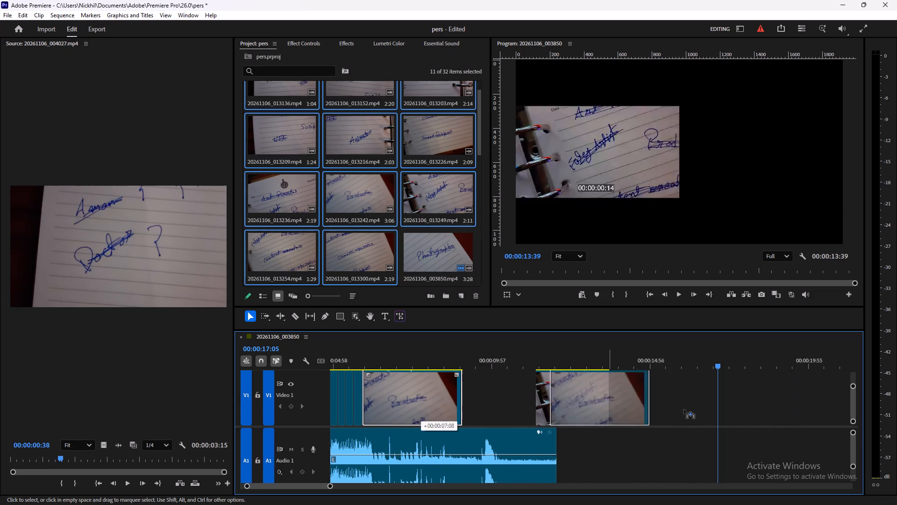
{"action": "left_click_drag", "start_coordinate": [684, 410], "coordinate": [762, 403]}
{"action": "left_click", "coordinate": [747, 397]}
{"action": "key", "text": "Delete"}
Move the Foley Artist clip directly after the Art Director clip and trim its end to 00:00:06:15.
{"action": "left_click_drag", "start_coordinate": [584, 402], "coordinate": [466, 408]}
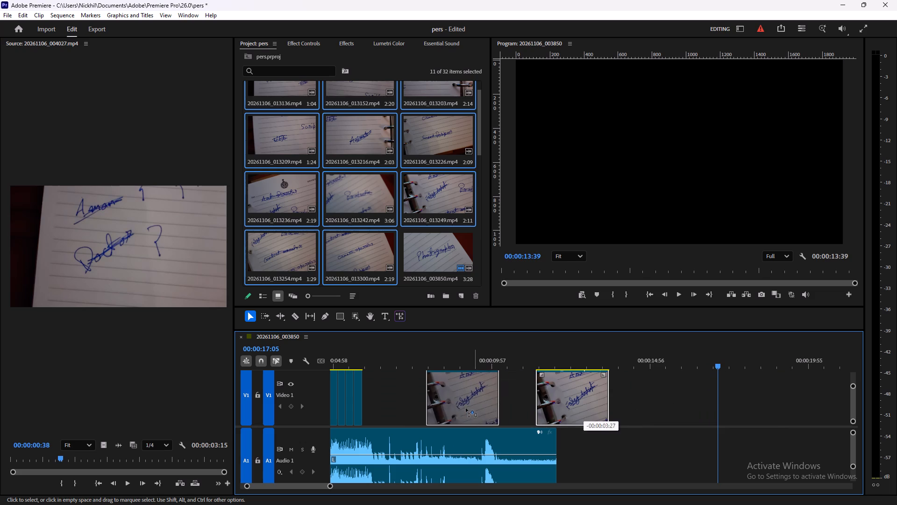
{"action": "left_click_drag", "start_coordinate": [466, 408], "coordinate": [438, 409]}
{"action": "scroll", "coordinate": [438, 412], "scroll_direction": "up", "scroll_amount": 5, "text": "shift"}
{"action": "scroll", "coordinate": [399, 369], "scroll_direction": "up", "scroll_amount": 4, "text": "alt"}
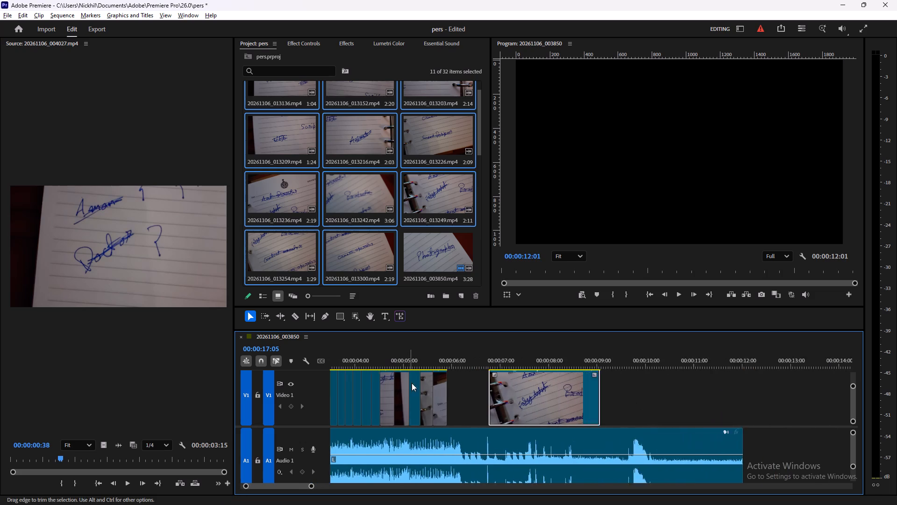
{"action": "scroll", "coordinate": [412, 383], "scroll_direction": "up", "scroll_amount": 2, "text": "alt"}
{"action": "left_click_drag", "start_coordinate": [570, 396], "coordinate": [508, 401]}
{"action": "left_click_drag", "start_coordinate": [567, 400], "coordinate": [510, 397]}
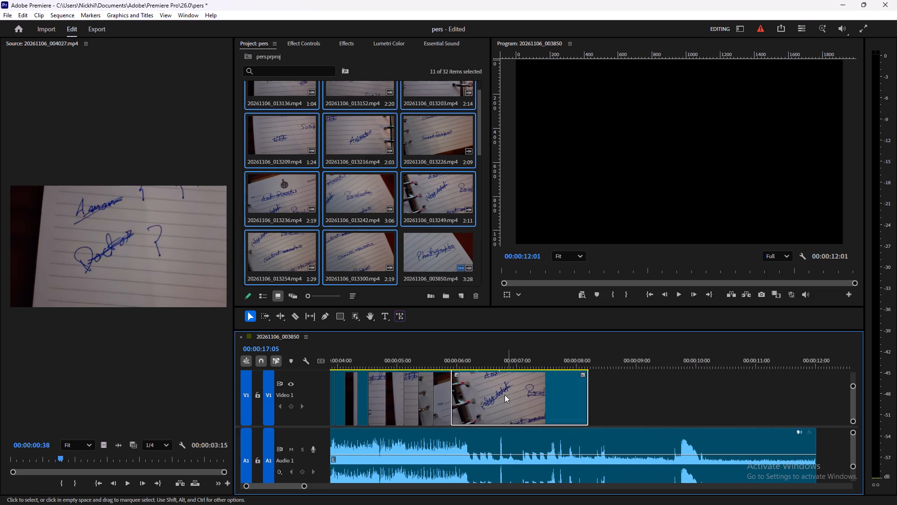
{"action": "left_click_drag", "start_coordinate": [441, 356], "coordinate": [473, 365]}
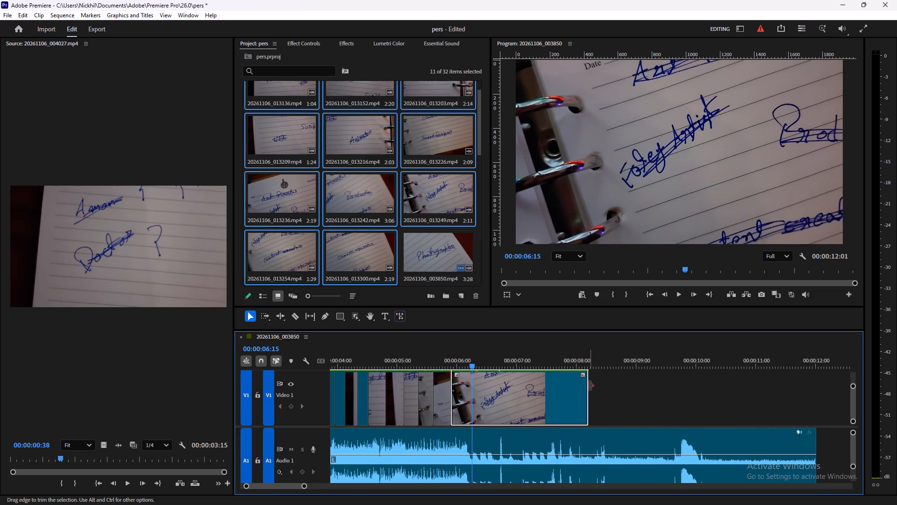
{"action": "left_click_drag", "start_coordinate": [589, 388], "coordinate": [474, 387]}
Play the sequence from the start, and replay the handwritten-word cuts to check their timing against the audio.
{"action": "key", "text": "space"}
{"action": "key", "text": "space"}
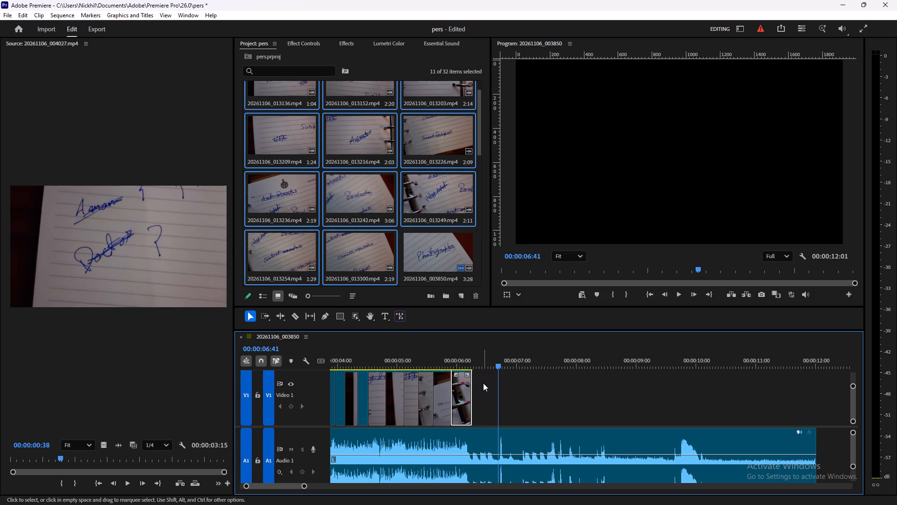
{"action": "scroll", "coordinate": [473, 428], "scroll_direction": "up", "scroll_amount": 6, "text": "alt"}
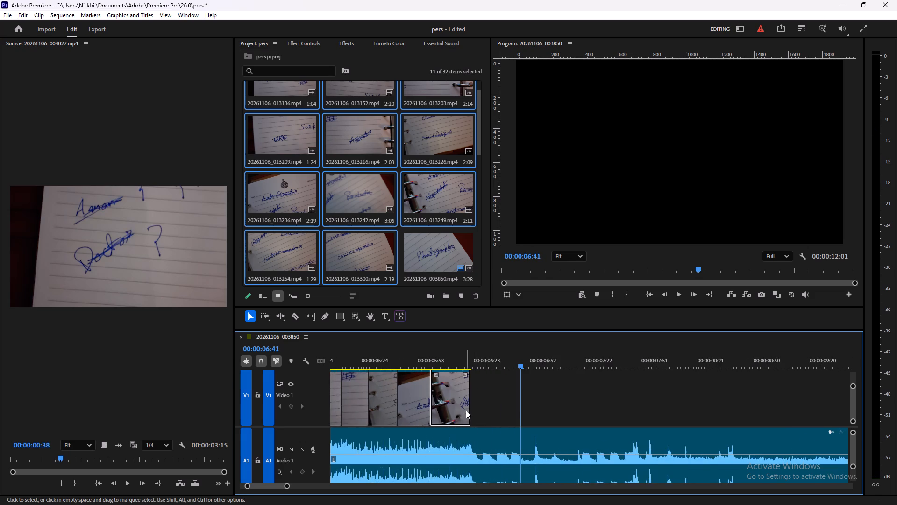
{"action": "scroll", "coordinate": [466, 411], "scroll_direction": "up", "scroll_amount": 5, "text": "alt"}
{"action": "scroll", "coordinate": [489, 405], "scroll_direction": "down", "scroll_amount": 17, "text": "alt"}
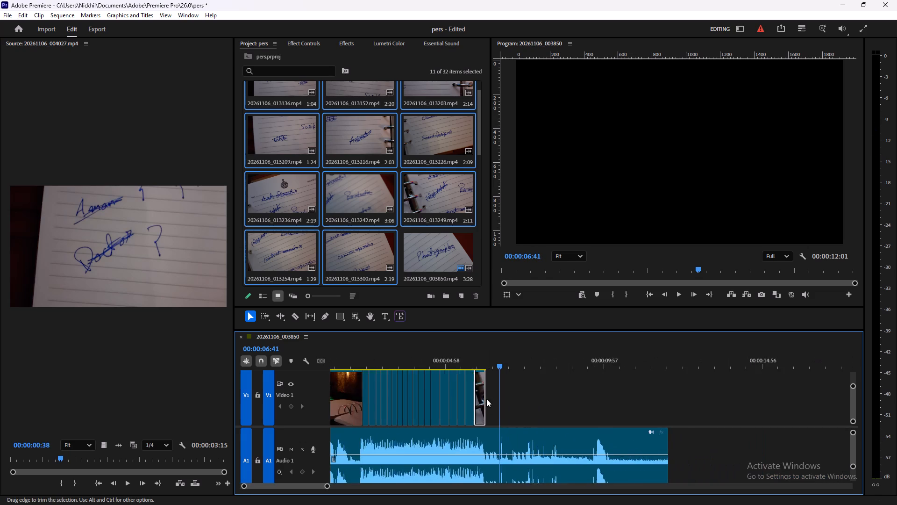
{"action": "scroll", "coordinate": [486, 399], "scroll_direction": "down", "scroll_amount": 5, "text": "alt"}
{"action": "left_click_drag", "start_coordinate": [427, 361], "coordinate": [143, 364]}
{"action": "left_click", "coordinate": [476, 399]}
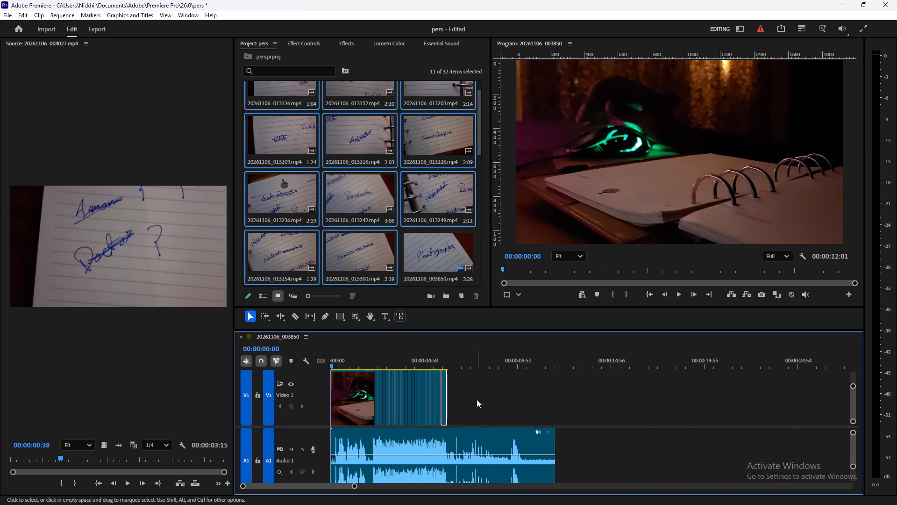
{"action": "key", "text": "space"}
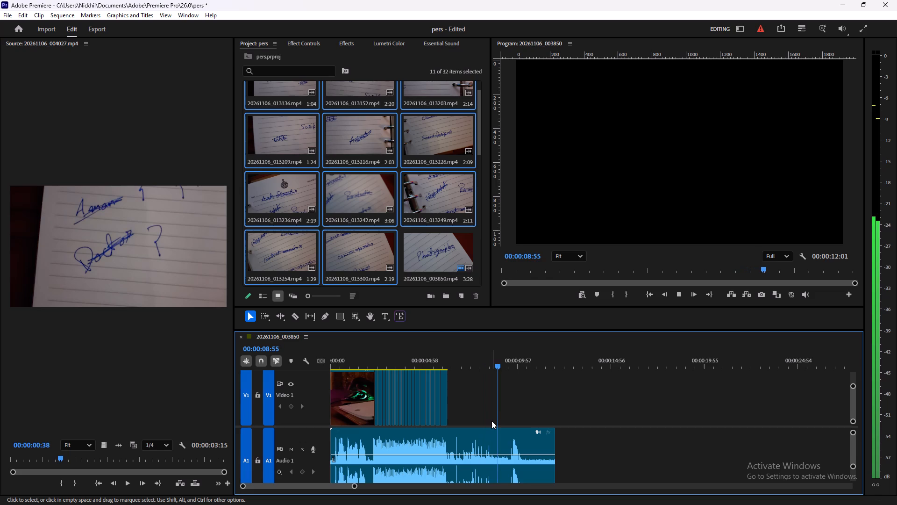
{"action": "key", "text": "space"}
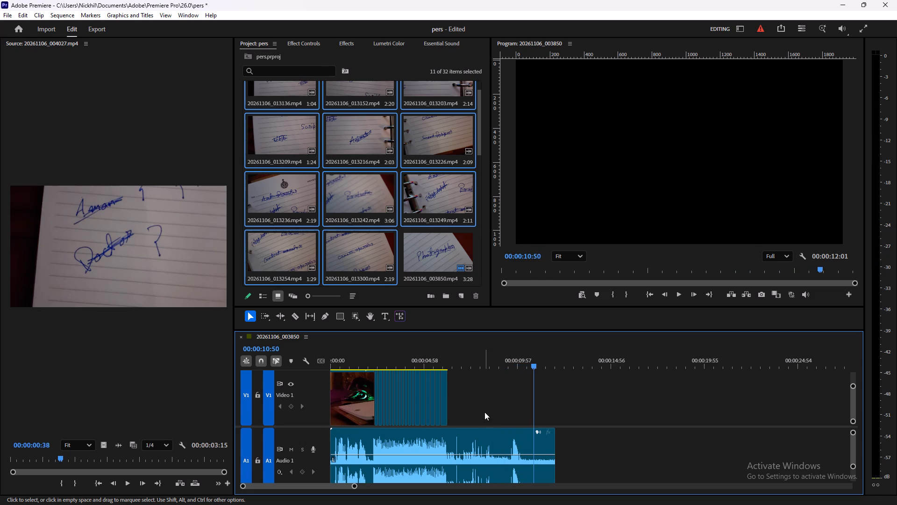
{"action": "left_click_drag", "start_coordinate": [429, 355], "coordinate": [377, 375]}
{"action": "key", "text": "space"}
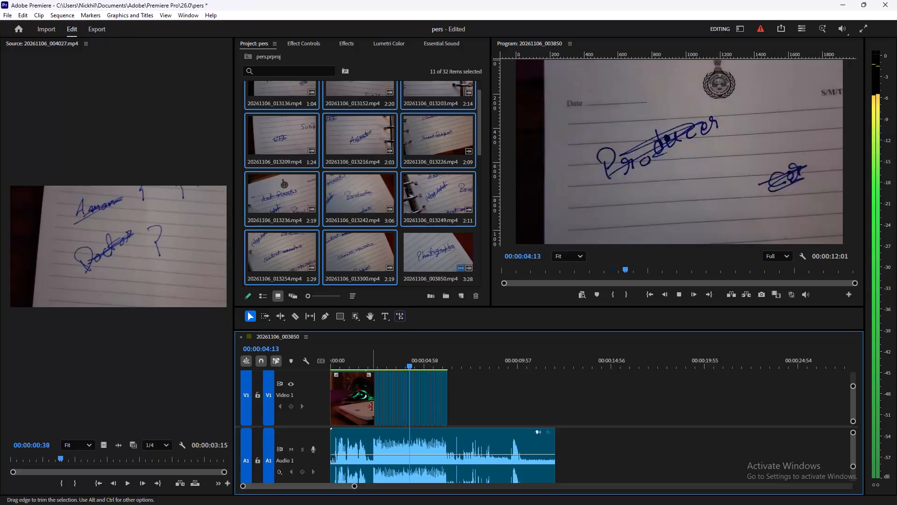
{"action": "key", "text": "space"}
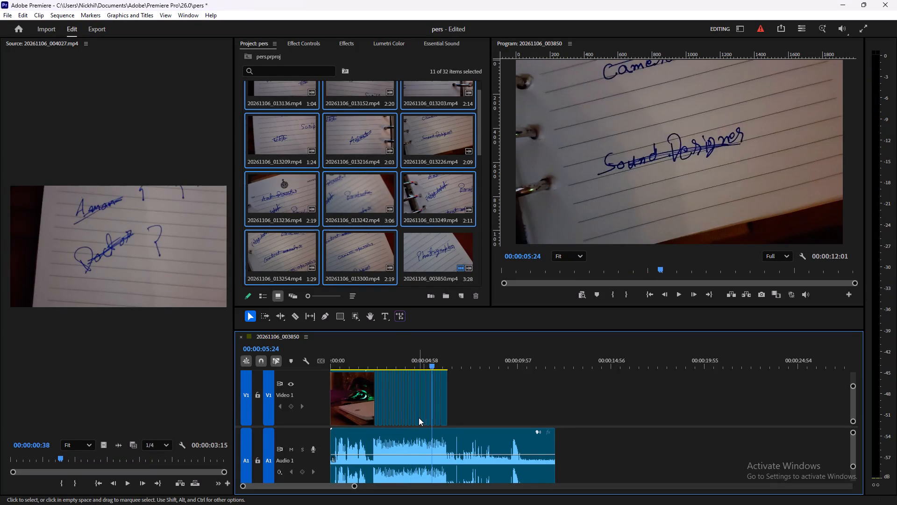
Trim the Scriptwriter clip's end to 00:00:04:41 and ripple delete the gap left before the 20261106_013209 clip.
{"action": "scroll", "coordinate": [413, 403], "scroll_direction": "up", "scroll_amount": 15, "text": "alt"}
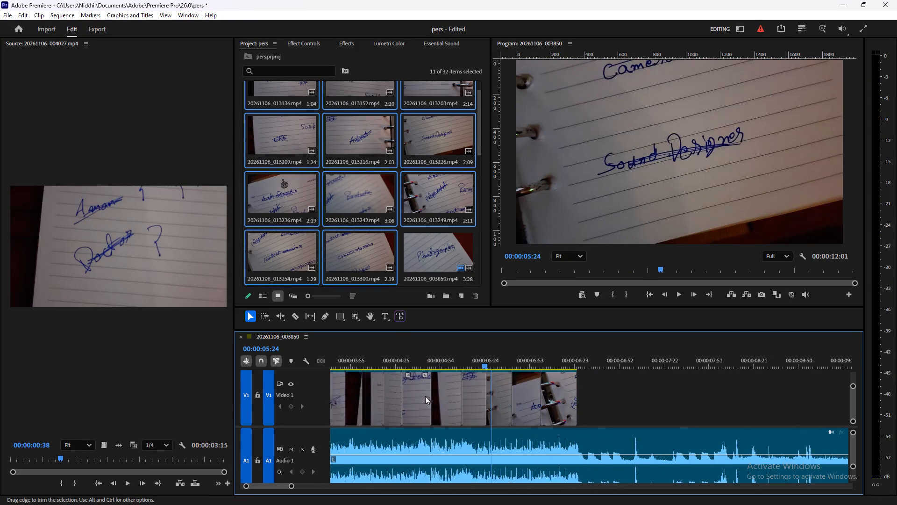
{"action": "scroll", "coordinate": [425, 396], "scroll_direction": "up", "scroll_amount": 2, "text": "alt"}
{"action": "left_click_drag", "start_coordinate": [430, 396], "coordinate": [417, 395]}
{"action": "right_click", "coordinate": [424, 397]}
{"action": "left_click", "coordinate": [434, 404]}
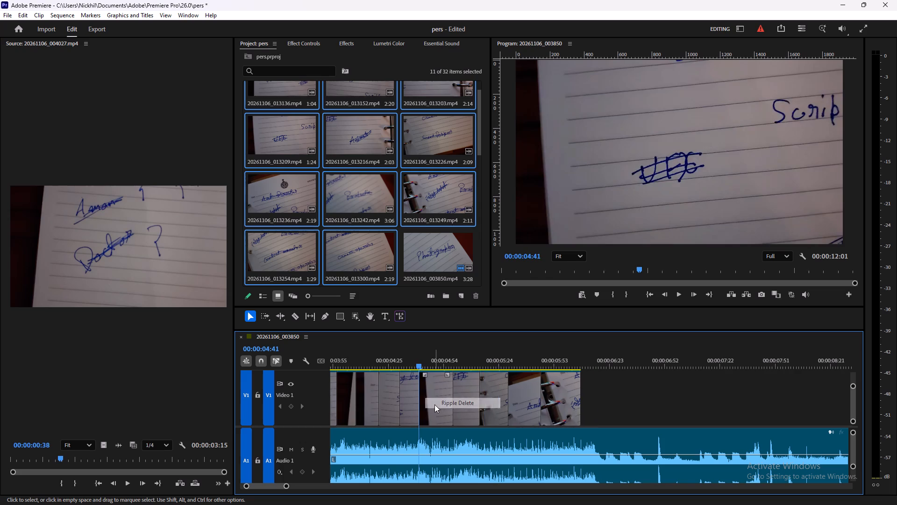
Trim the 20261106_013209 clip's end to 00:00:04:53 and ripple delete the gap before the Animator clip.
{"action": "left_click", "coordinate": [451, 396]}
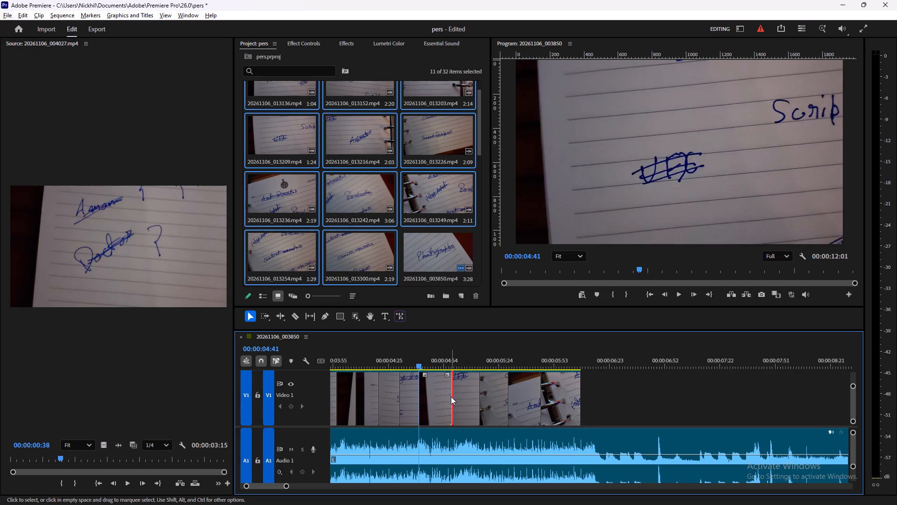
{"action": "left_click_drag", "start_coordinate": [451, 399], "coordinate": [440, 398]}
{"action": "right_click", "coordinate": [447, 401]}
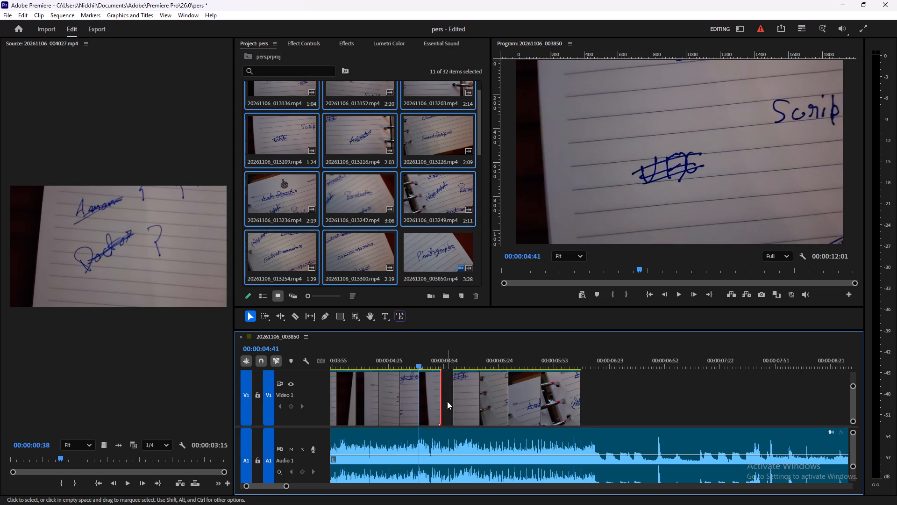
{"action": "left_click", "coordinate": [453, 406]}
Trim the Animator clip's end slightly and move the three following clips earlier so they sit back to back on Video 1.
{"action": "left_click", "coordinate": [466, 402]}
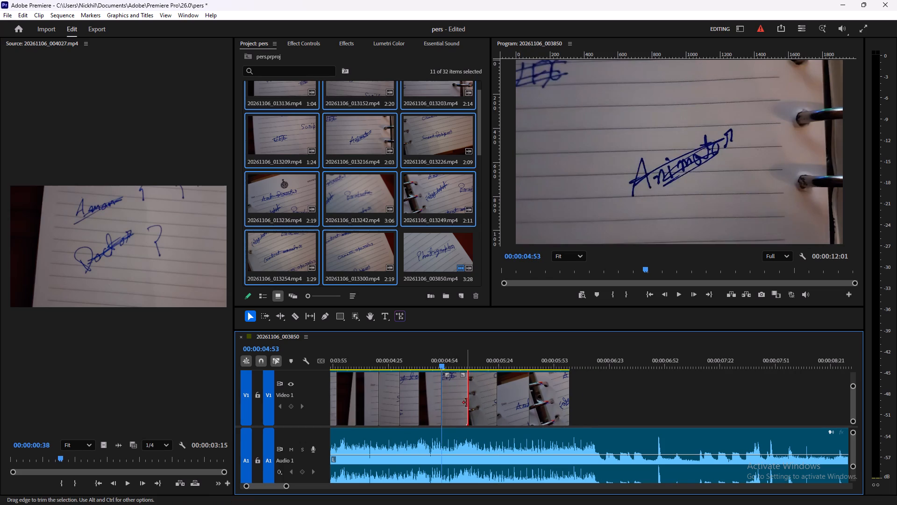
{"action": "left_click", "coordinate": [476, 403]}
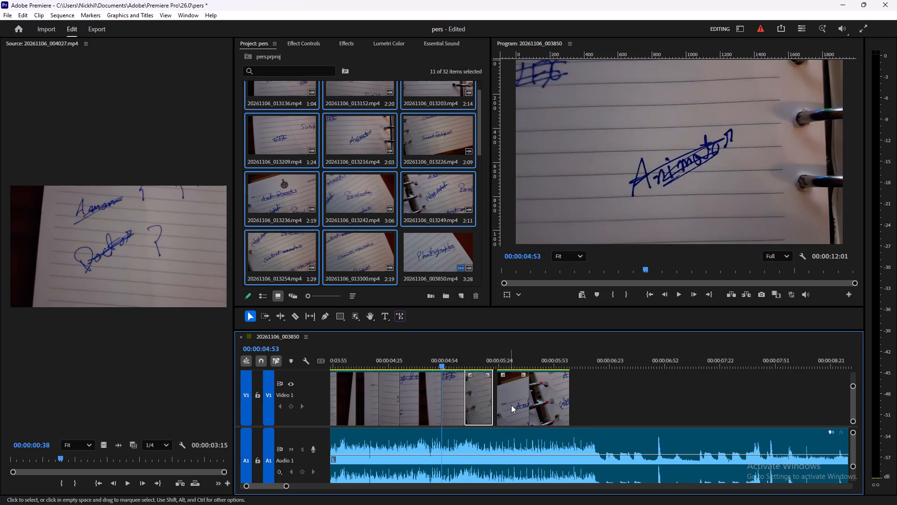
{"action": "left_click", "coordinate": [512, 405]}
{"action": "left_click", "coordinate": [543, 406]}
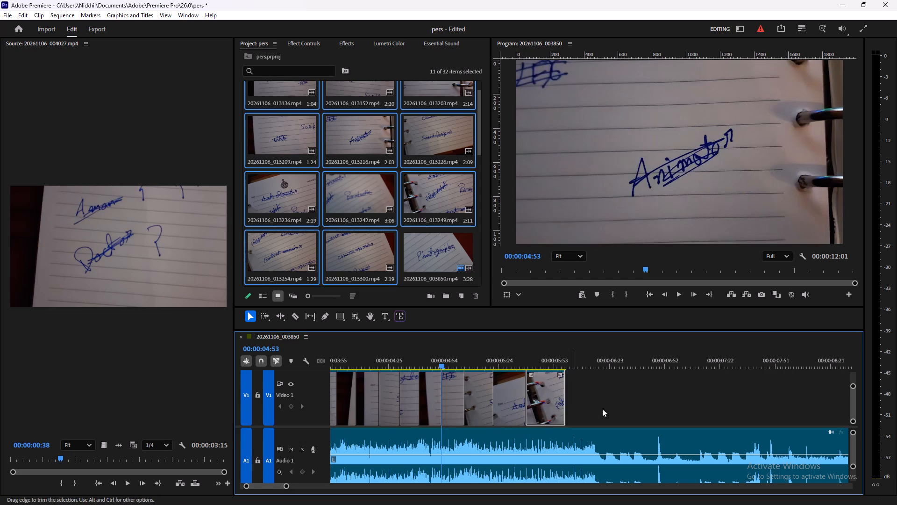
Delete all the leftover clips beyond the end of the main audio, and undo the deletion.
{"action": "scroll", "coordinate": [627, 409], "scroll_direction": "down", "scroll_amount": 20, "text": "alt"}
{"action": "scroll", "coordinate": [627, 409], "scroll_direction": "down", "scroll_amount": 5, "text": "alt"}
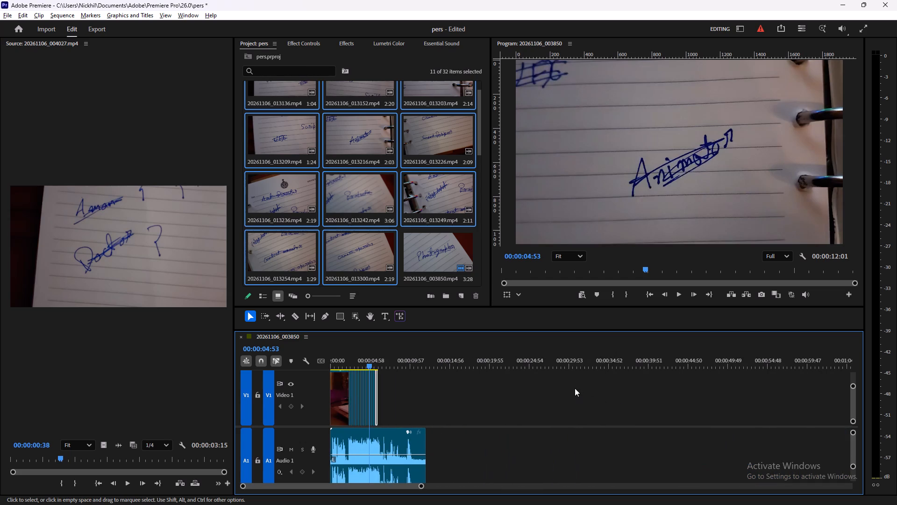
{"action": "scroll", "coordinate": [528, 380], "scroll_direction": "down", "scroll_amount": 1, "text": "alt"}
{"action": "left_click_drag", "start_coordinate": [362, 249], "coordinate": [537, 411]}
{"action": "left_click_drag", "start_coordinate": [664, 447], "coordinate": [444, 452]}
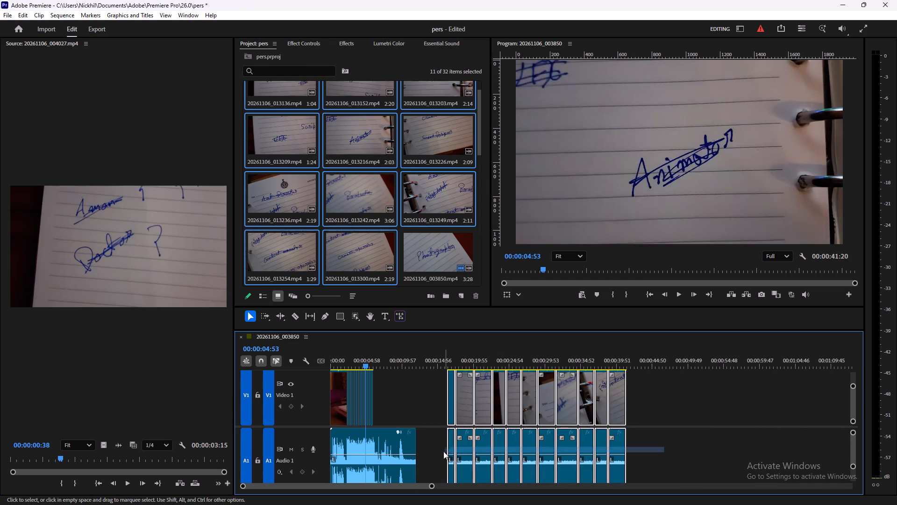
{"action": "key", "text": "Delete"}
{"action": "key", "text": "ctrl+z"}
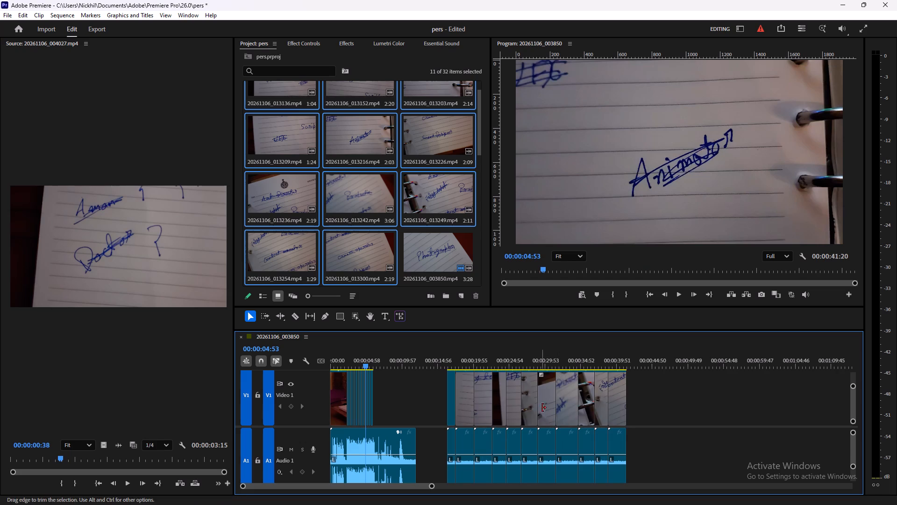
Unlink the leftover clips' video from their audio and move the Camera Operator video directly after the Foley Artist clip on Video 1.
{"action": "left_click_drag", "start_coordinate": [675, 398], "coordinate": [441, 402]}
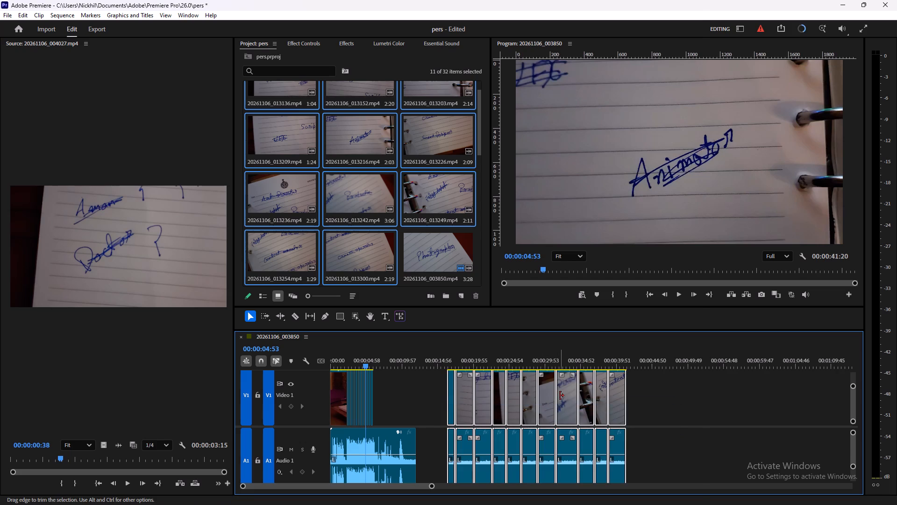
{"action": "right_click", "coordinate": [560, 396]}
{"action": "left_click", "coordinate": [595, 183]}
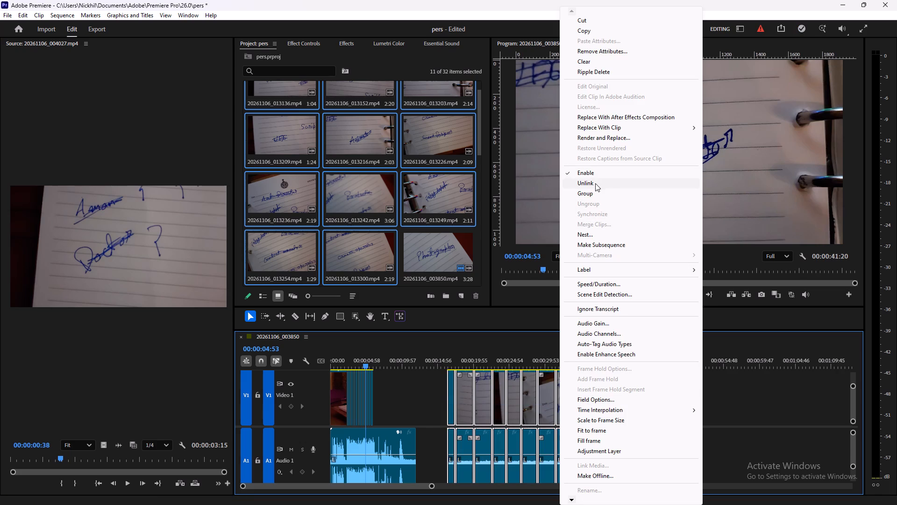
{"action": "left_click", "coordinate": [704, 427]}
{"action": "left_click", "coordinate": [655, 412]}
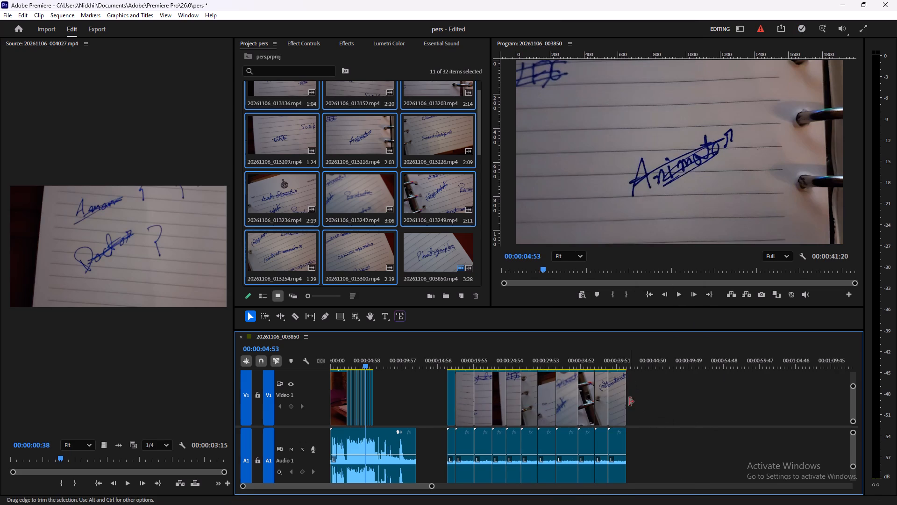
{"action": "left_click_drag", "start_coordinate": [619, 395], "coordinate": [389, 385]}
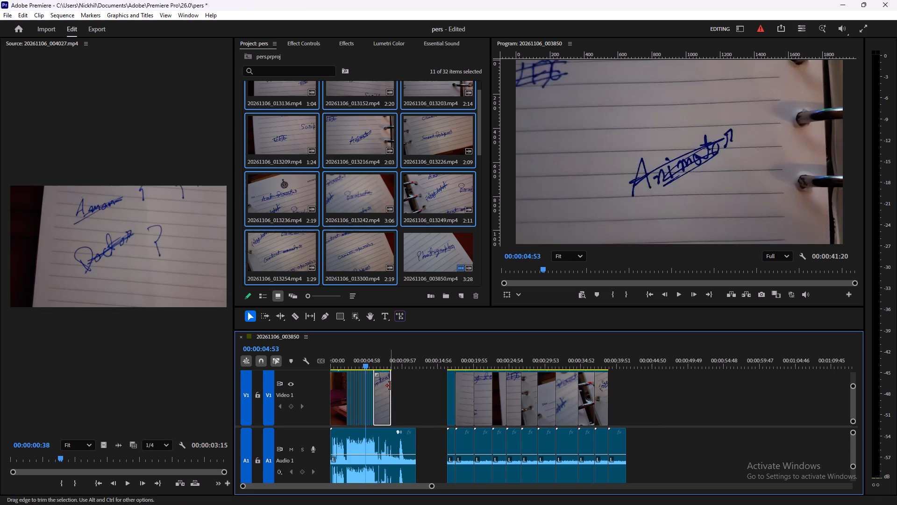
Trim the Foley Artist clip's end to 00:00:05:54 and move the Camera Operator clip up against it.
{"action": "scroll", "coordinate": [351, 418], "scroll_direction": "up", "scroll_amount": 17, "text": "alt"}
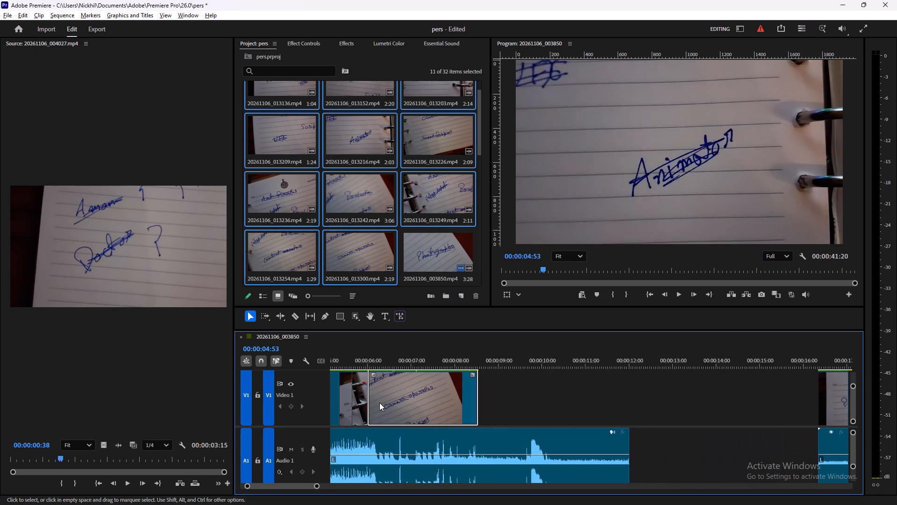
{"action": "scroll", "coordinate": [379, 404], "scroll_direction": "up", "scroll_amount": 10, "text": "alt"}
{"action": "scroll", "coordinate": [384, 405], "scroll_direction": "up", "scroll_amount": 3, "text": "shift"}
{"action": "scroll", "coordinate": [434, 395], "scroll_direction": "up", "scroll_amount": 3, "text": "shift"}
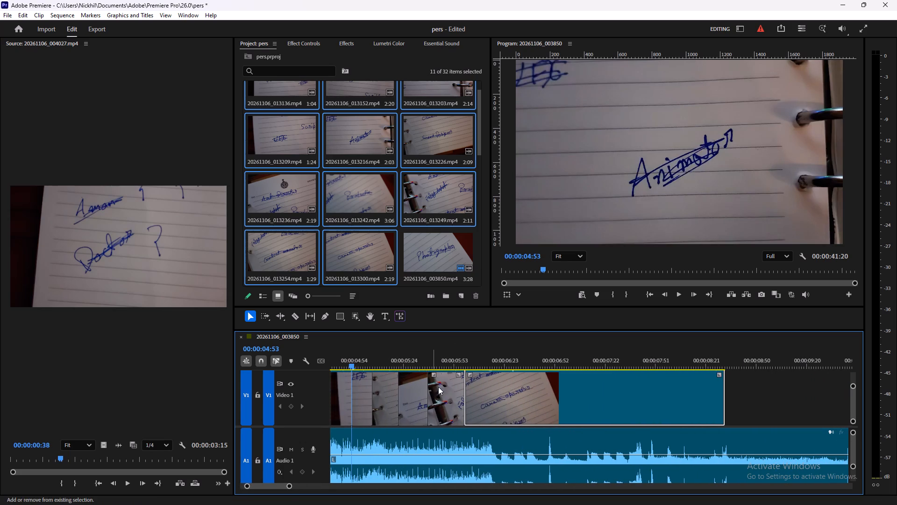
{"action": "left_click_drag", "start_coordinate": [408, 358], "coordinate": [458, 372]}
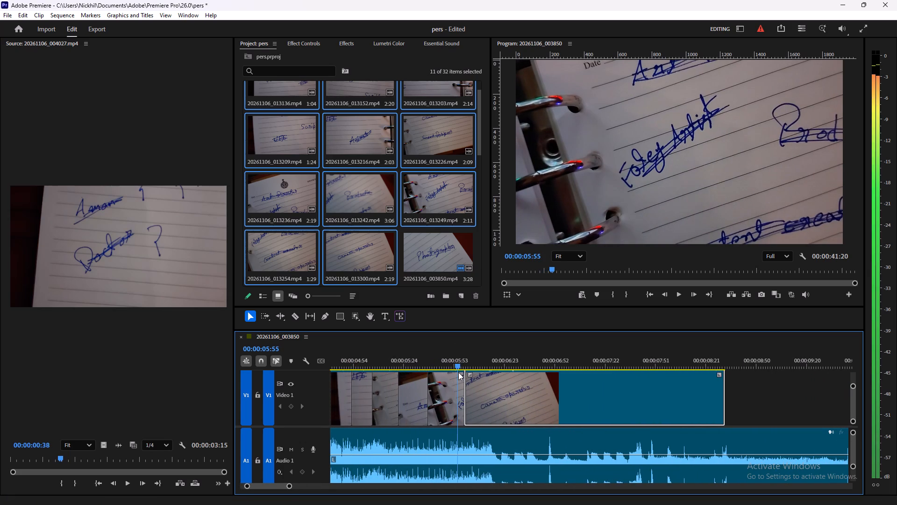
{"action": "left_click_drag", "start_coordinate": [458, 372], "coordinate": [457, 374]}
{"action": "left_click_drag", "start_coordinate": [463, 393], "coordinate": [456, 394]}
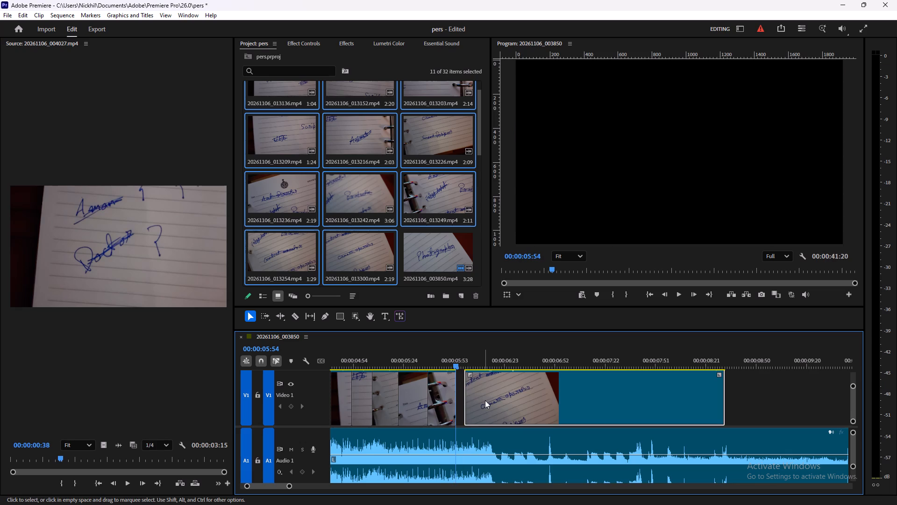
{"action": "left_click_drag", "start_coordinate": [485, 400], "coordinate": [478, 399]}
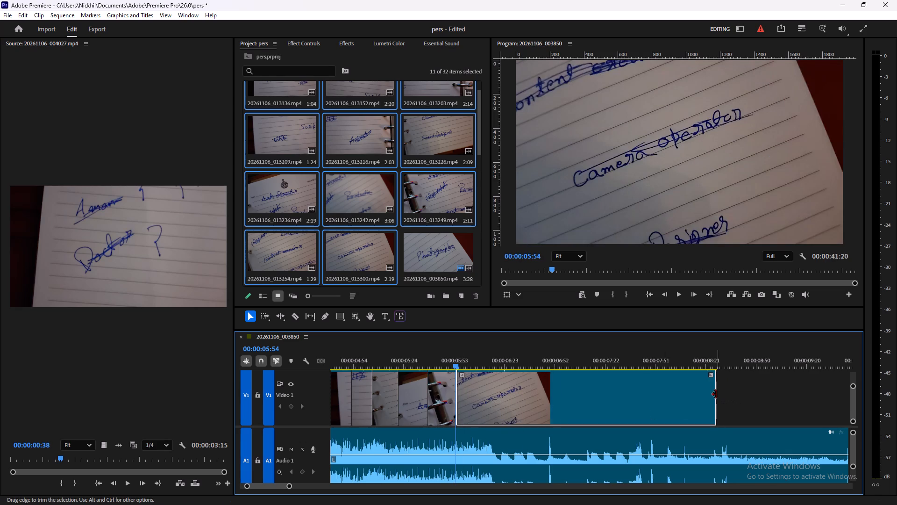
Trim the Camera Operator clip's end so the clip lasts about 27 frames.
{"action": "left_click_drag", "start_coordinate": [716, 394], "coordinate": [481, 397]}
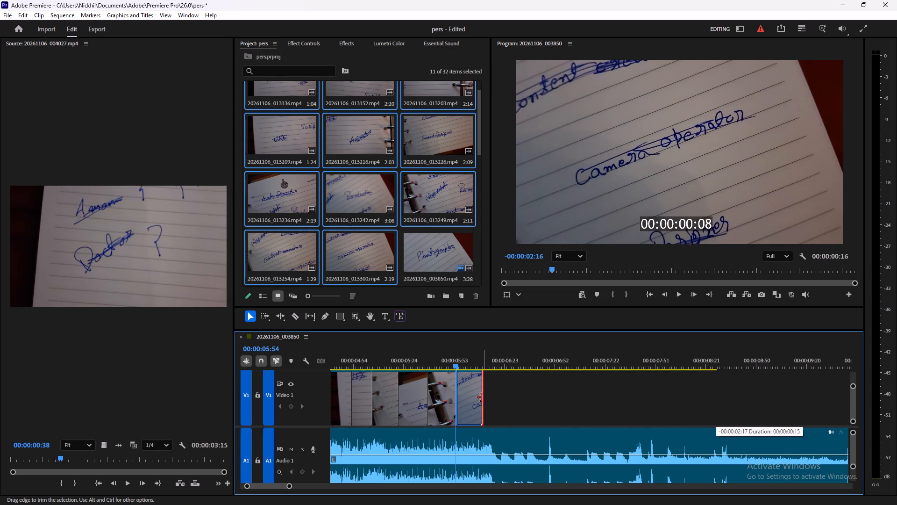
{"action": "left_click_drag", "start_coordinate": [481, 397], "coordinate": [481, 397]}
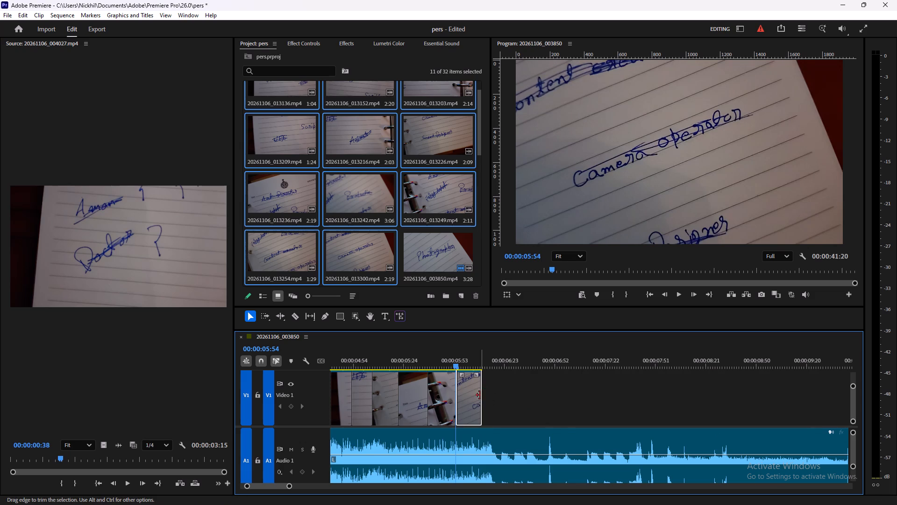
{"action": "left_click_drag", "start_coordinate": [479, 395], "coordinate": [499, 401]}
Play the last handwritten-word cuts through the Camera Operator clip to check their timing against the audio.
{"action": "left_click_drag", "start_coordinate": [434, 362], "coordinate": [391, 363]}
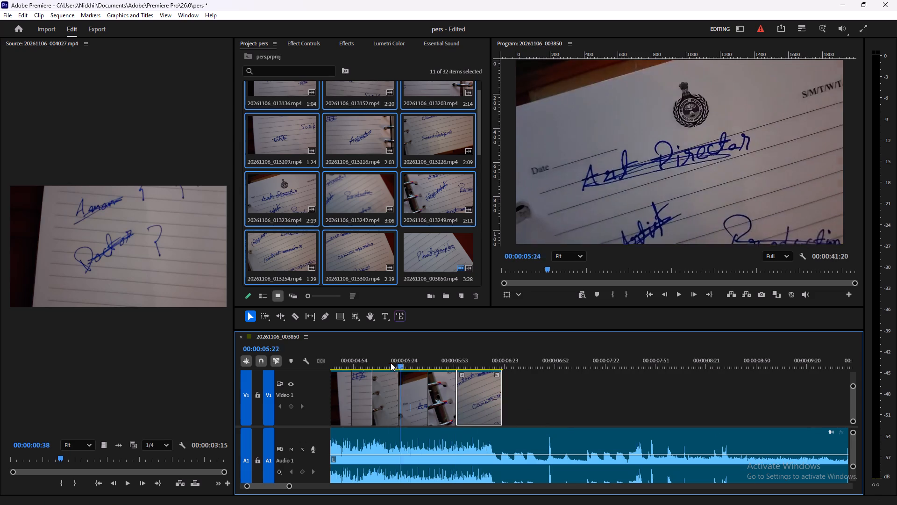
{"action": "left_click_drag", "start_coordinate": [391, 363], "coordinate": [378, 363]}
{"action": "key", "text": "space"}
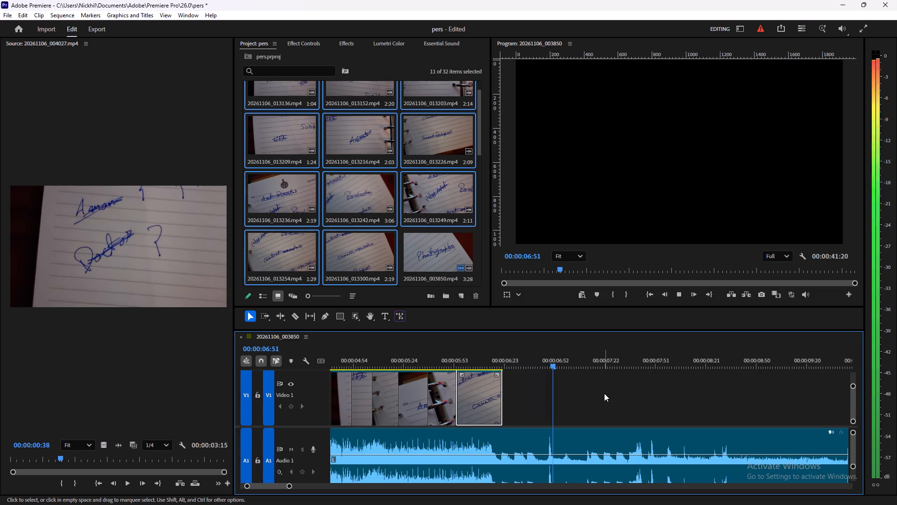
{"action": "key", "text": "space"}
Trim the Camera Operator clip's end again, shortening the clip to 23 frames.
{"action": "scroll", "coordinate": [528, 408], "scroll_direction": "down", "scroll_amount": 9, "text": "alt"}
{"action": "scroll", "coordinate": [496, 430], "scroll_direction": "up", "scroll_amount": 6, "text": "alt"}
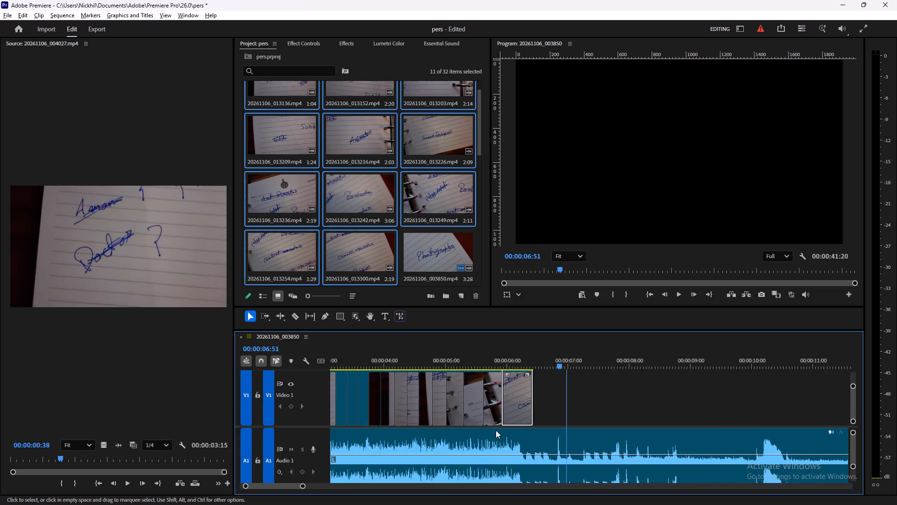
{"action": "scroll", "coordinate": [496, 430], "scroll_direction": "up", "scroll_amount": 15, "text": "alt"}
{"action": "left_click", "coordinate": [629, 405]}
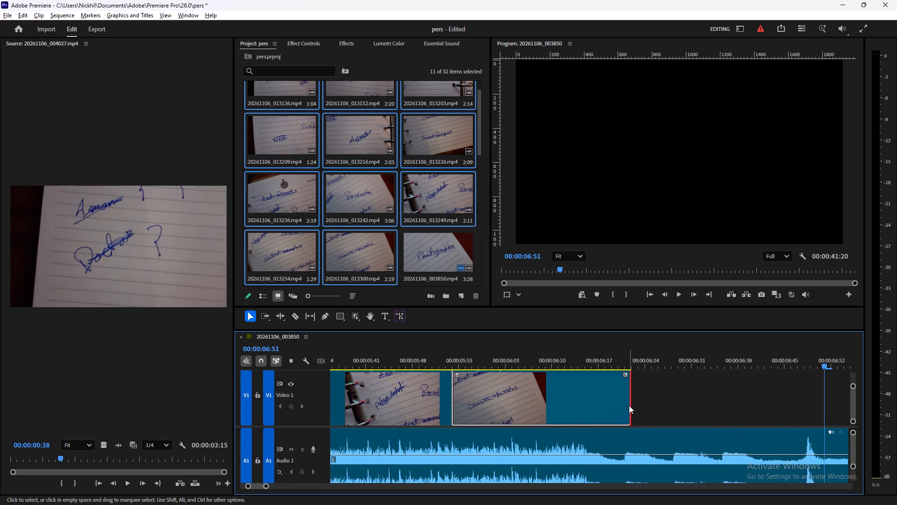
{"action": "left_click_drag", "start_coordinate": [630, 405], "coordinate": [605, 411]}
{"action": "left_click", "coordinate": [605, 411]}
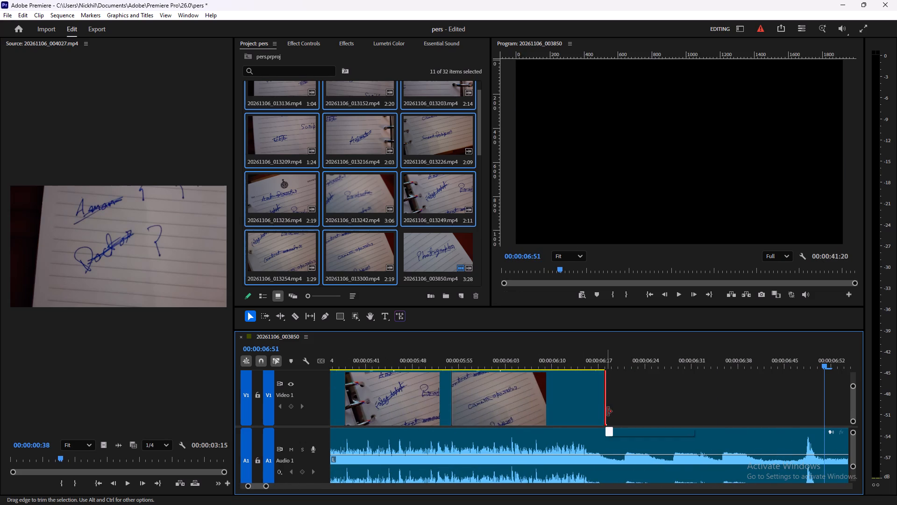
Delete all the leftover video and audio clips beyond the end of the main audio.
{"action": "scroll", "coordinate": [608, 413], "scroll_direction": "down", "scroll_amount": 16, "text": "alt"}
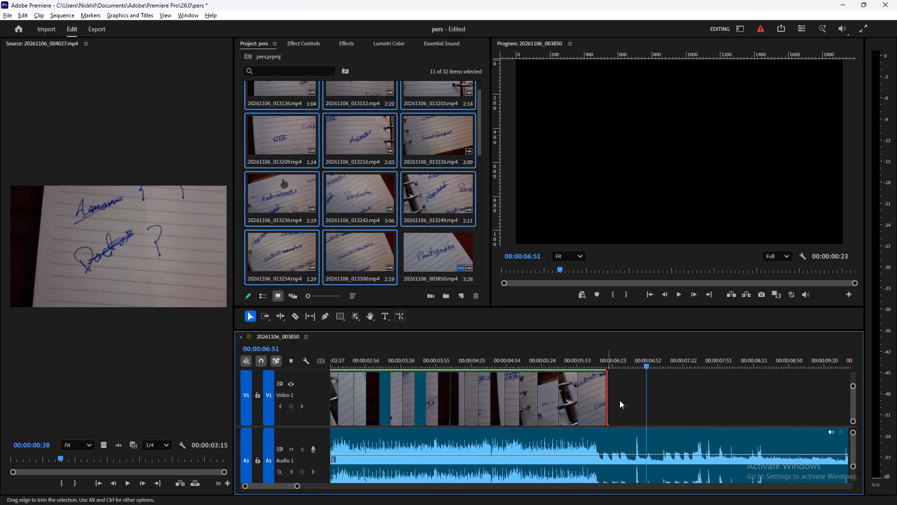
{"action": "scroll", "coordinate": [630, 397], "scroll_direction": "down", "scroll_amount": 7, "text": "alt"}
{"action": "left_click", "coordinate": [596, 390]}
{"action": "left_click", "coordinate": [593, 393]}
{"action": "scroll", "coordinate": [593, 393], "scroll_direction": "down", "scroll_amount": 13, "text": "alt"}
{"action": "left_click_drag", "start_coordinate": [732, 395], "coordinate": [646, 433]}
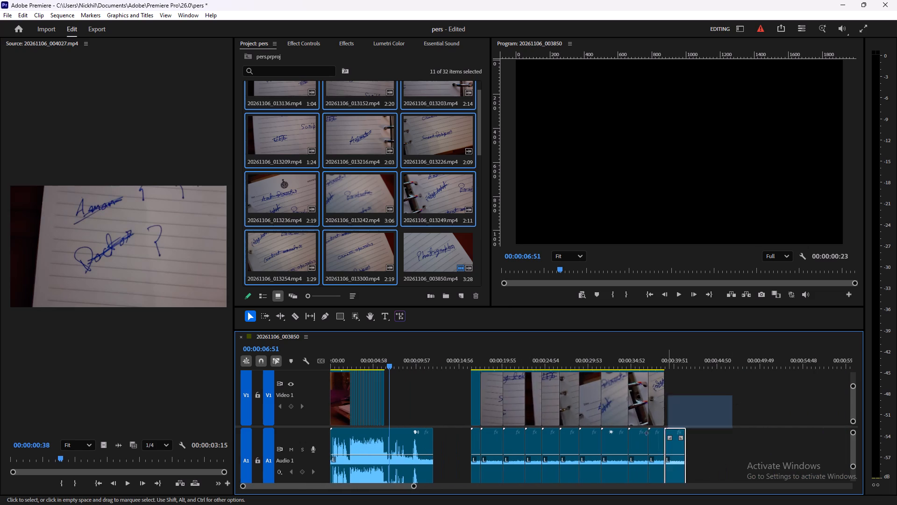
{"action": "left_click_drag", "start_coordinate": [646, 433], "coordinate": [457, 450]}
{"action": "key", "text": "Delete"}
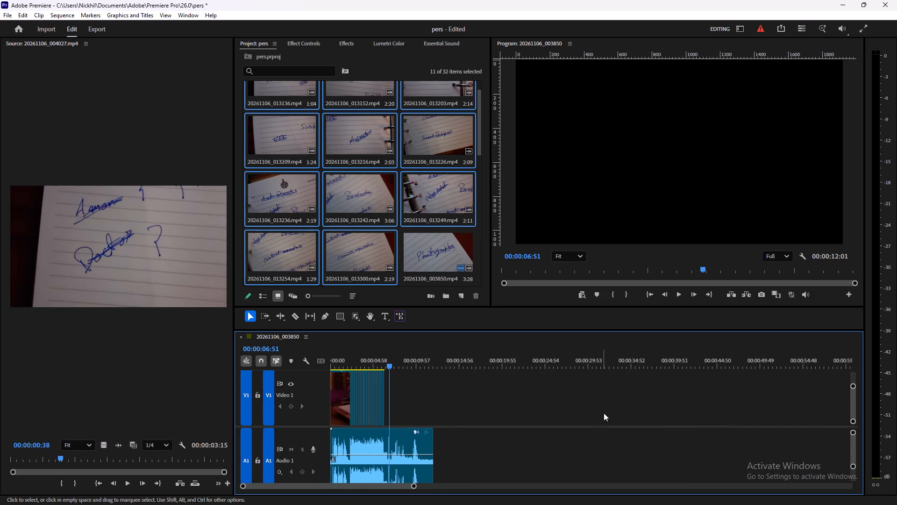
Look through the project footage and preview the 20261106_005131 clip in the Source Monitor.
{"action": "scroll", "coordinate": [392, 381], "scroll_direction": "up", "scroll_amount": 5, "text": "alt"}
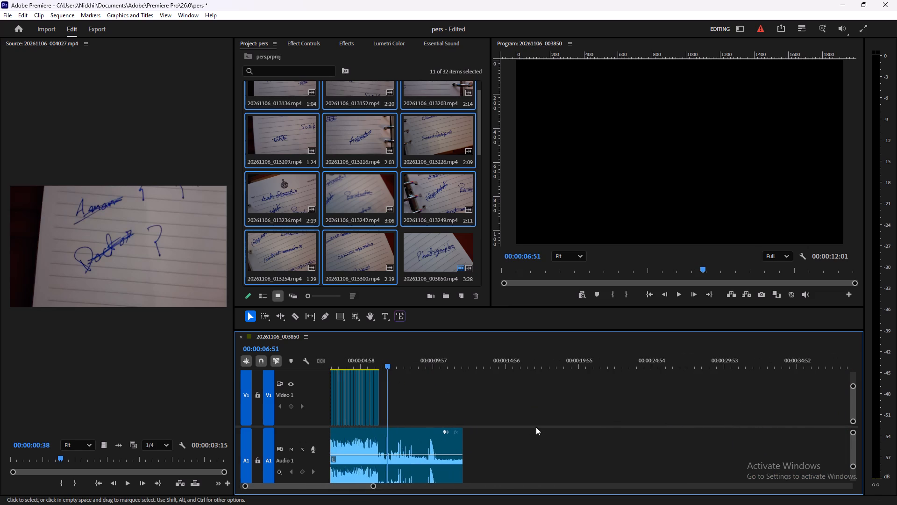
{"action": "scroll", "coordinate": [546, 427], "scroll_direction": "up", "scroll_amount": 4, "text": "shift"}
{"action": "scroll", "coordinate": [428, 211], "scroll_direction": "down", "scroll_amount": 3}
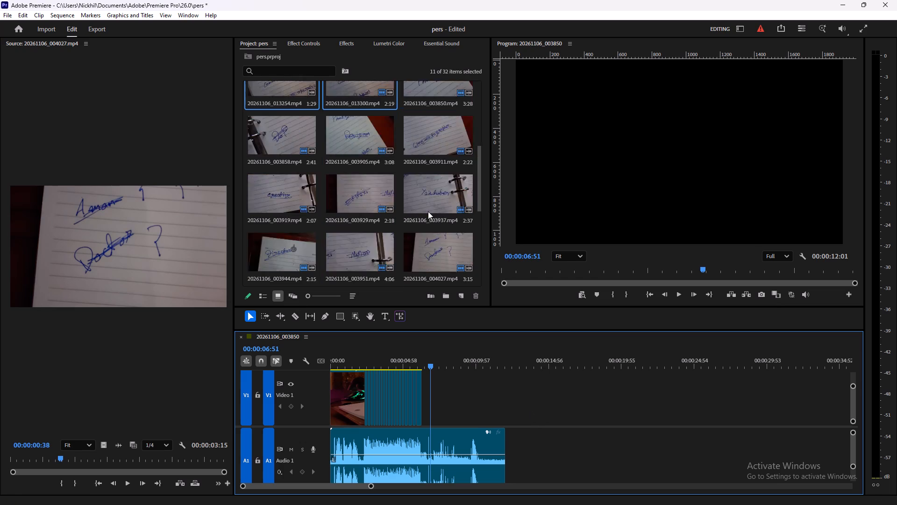
{"action": "scroll", "coordinate": [428, 211], "scroll_direction": "down", "scroll_amount": 2}
{"action": "left_click", "coordinate": [363, 190]}
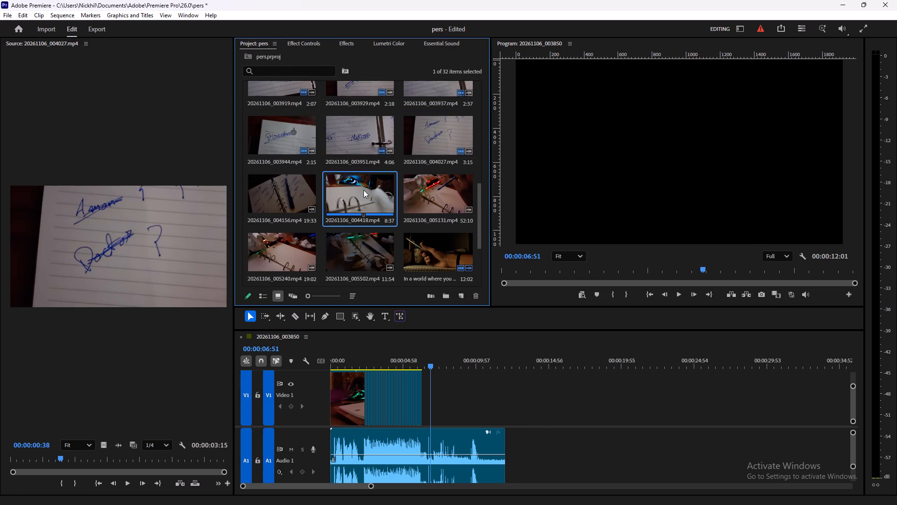
{"action": "double_click", "coordinate": [428, 186]}
{"action": "key", "text": "space"}
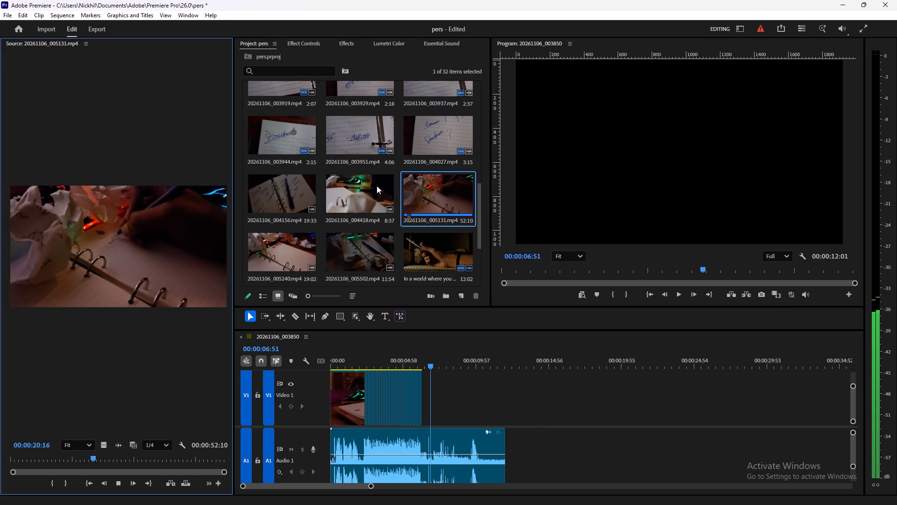
{"action": "scroll", "coordinate": [113, 245], "scroll_direction": "up", "scroll_amount": 8}
{"action": "scroll", "coordinate": [81, 216], "scroll_direction": "up", "scroll_amount": 15}
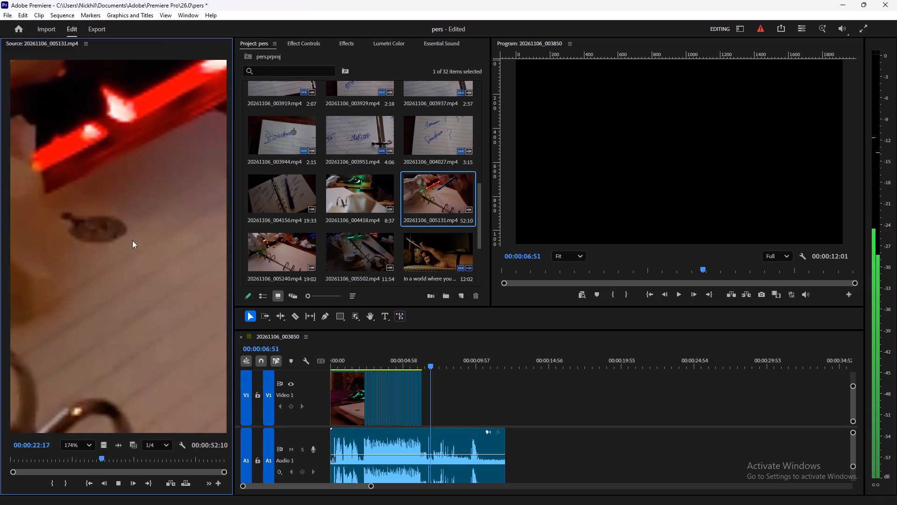
{"action": "scroll", "coordinate": [155, 254], "scroll_direction": "down", "scroll_amount": 7}
{"action": "scroll", "coordinate": [86, 448], "scroll_direction": "up", "scroll_amount": 7}
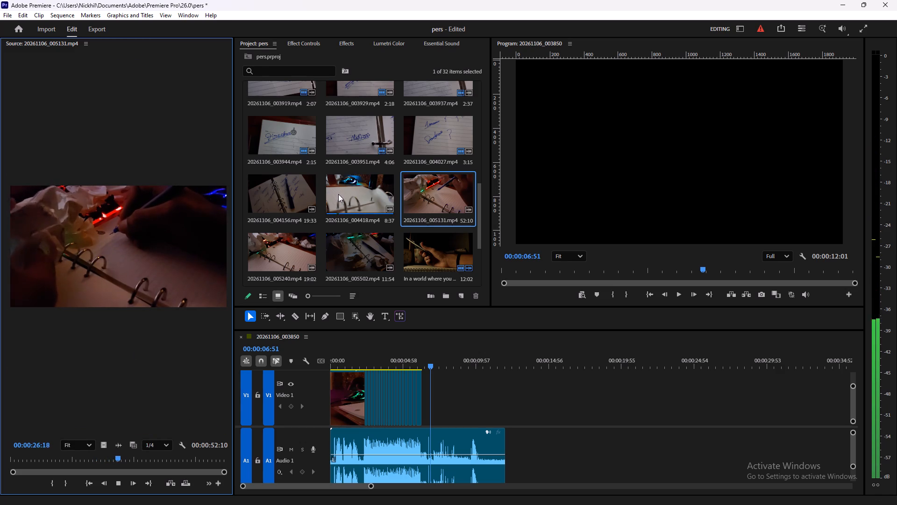
Place only the video of the 20261106_004156 clip on Video 1, directly after the last handwritten-word cut.
{"action": "double_click", "coordinate": [275, 187]}
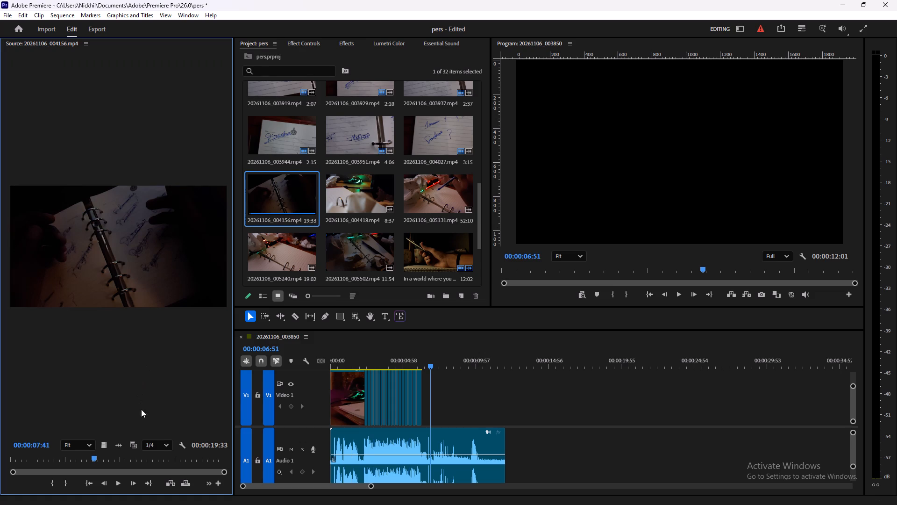
{"action": "left_click_drag", "start_coordinate": [101, 447], "coordinate": [438, 414]}
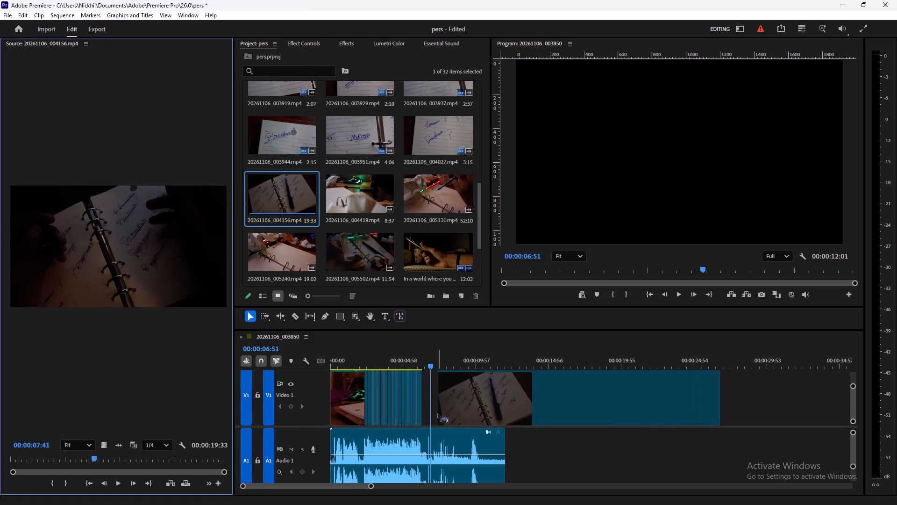
{"action": "left_click_drag", "start_coordinate": [438, 414], "coordinate": [424, 411]}
Find the new start point in the 20261106_004156 timeline clip and trim the clip's start to 00:00:13:11.
{"action": "key", "text": "space"}
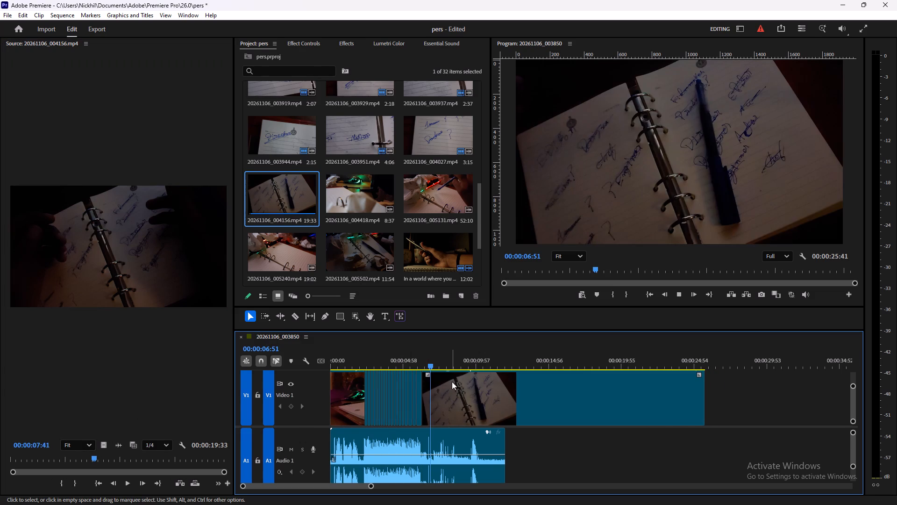
{"action": "left_click_drag", "start_coordinate": [442, 362], "coordinate": [472, 365]}
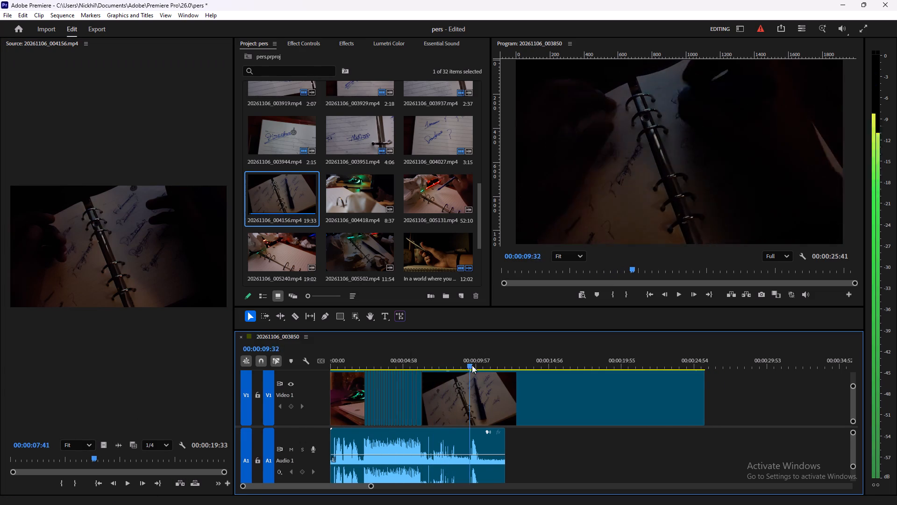
{"action": "left_click_drag", "start_coordinate": [472, 365], "coordinate": [509, 369]}
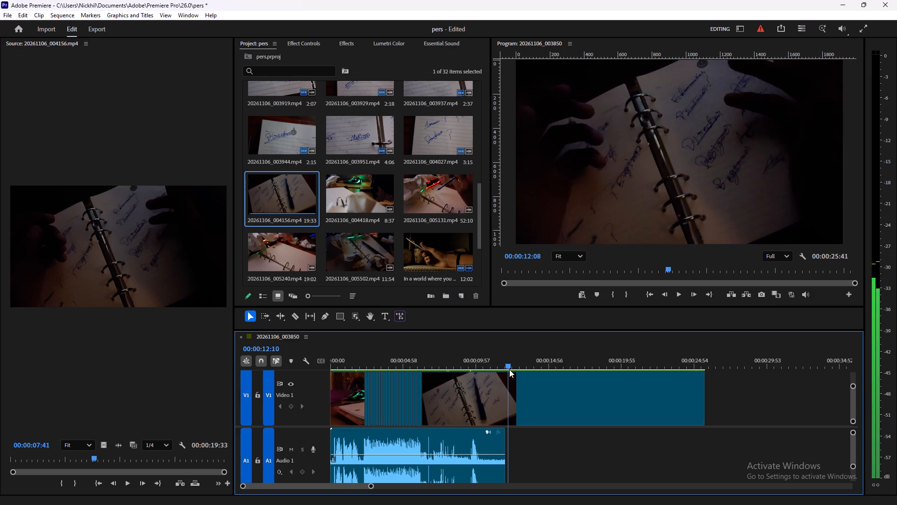
{"action": "left_click_drag", "start_coordinate": [509, 369], "coordinate": [524, 371]}
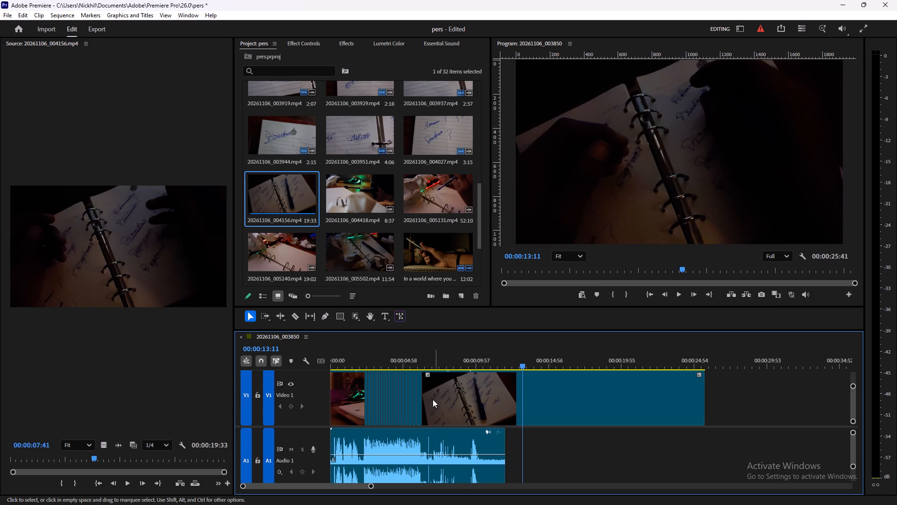
{"action": "left_click_drag", "start_coordinate": [425, 401], "coordinate": [526, 396]}
Move the trimmed 20261106_004156 clip back so it starts right at the end of the Camera Operator cut.
{"action": "left_click_drag", "start_coordinate": [557, 395], "coordinate": [534, 395]}
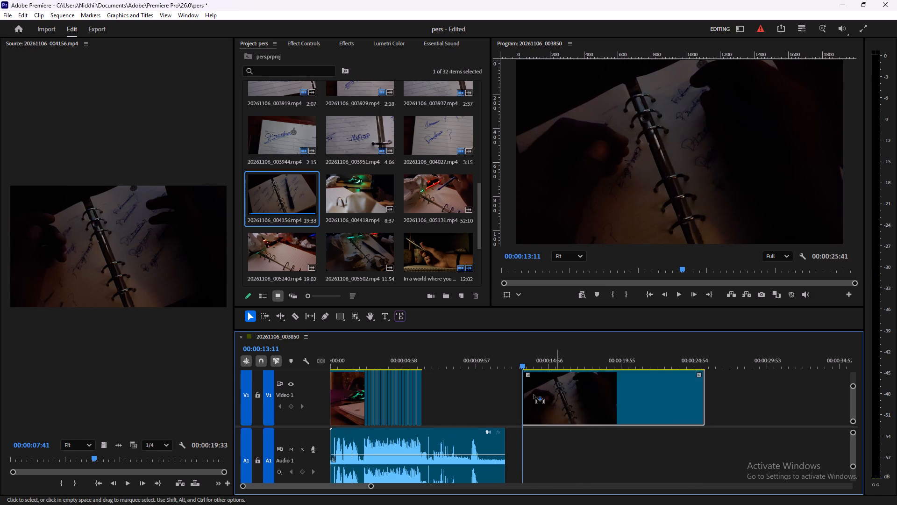
{"action": "left_click_drag", "start_coordinate": [534, 395], "coordinate": [456, 391]}
Enlarge the timeline and play the start of the 20261106_004156 clip to check its timing against the audio.
{"action": "scroll", "coordinate": [421, 398], "scroll_direction": "up", "scroll_amount": 12, "text": "alt"}
{"action": "scroll", "coordinate": [420, 387], "scroll_direction": "up", "scroll_amount": 13, "text": "alt"}
{"action": "left_click_drag", "start_coordinate": [407, 331], "coordinate": [366, 367]}
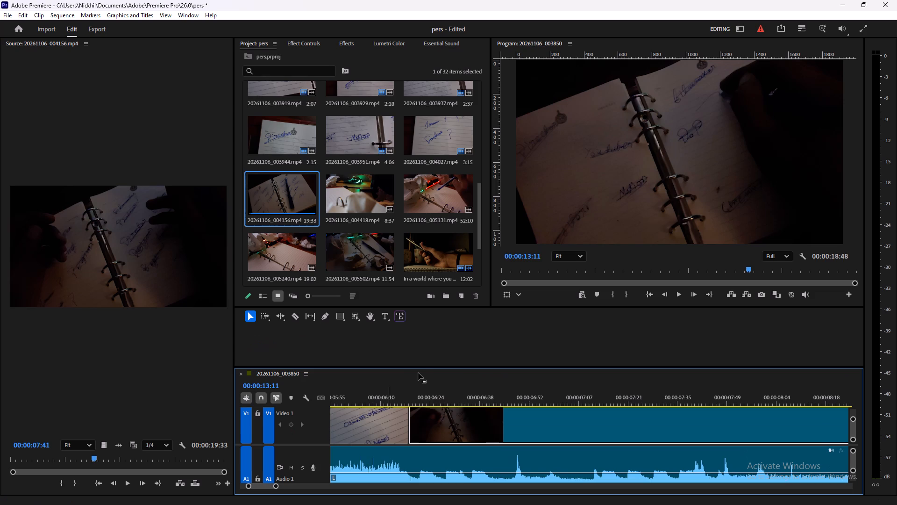
{"action": "left_click_drag", "start_coordinate": [416, 366], "coordinate": [410, 329]}
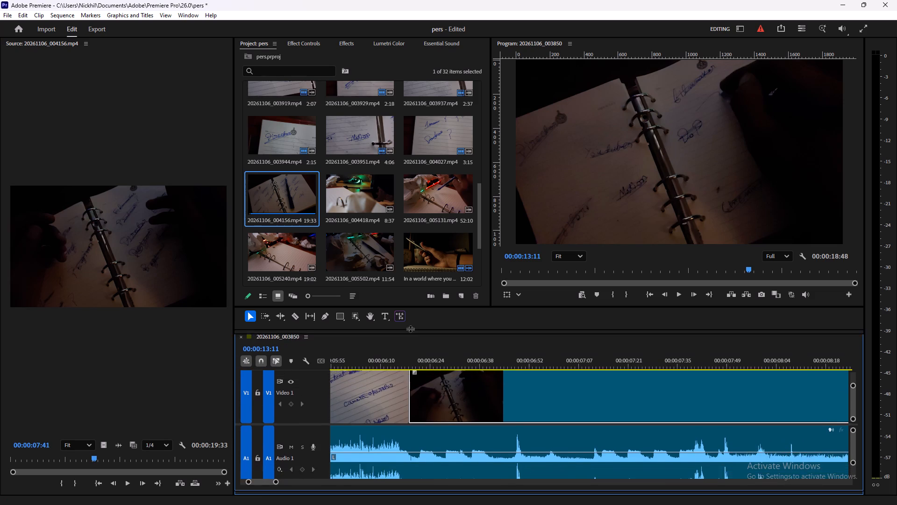
{"action": "left_click_drag", "start_coordinate": [410, 329], "coordinate": [402, 299]}
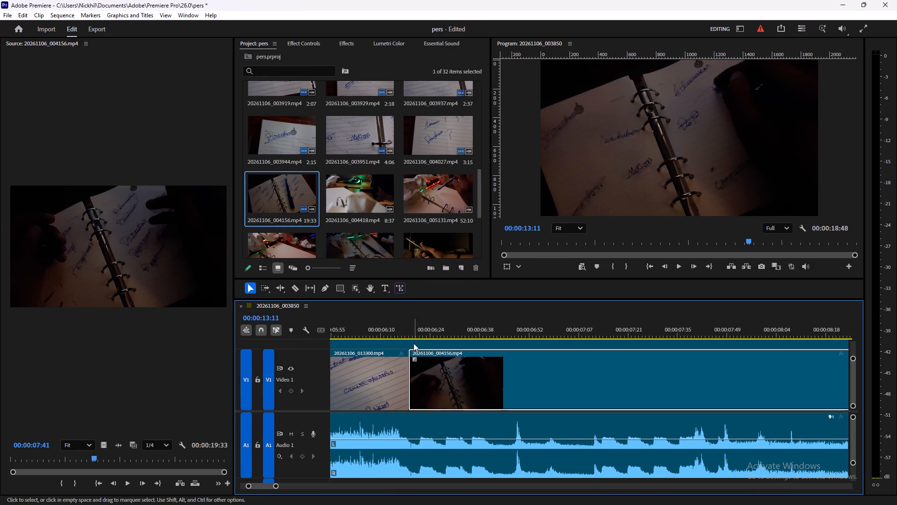
{"action": "left_click", "coordinate": [406, 332]}
{"action": "key", "text": "space"}
{"action": "key", "text": "space"}
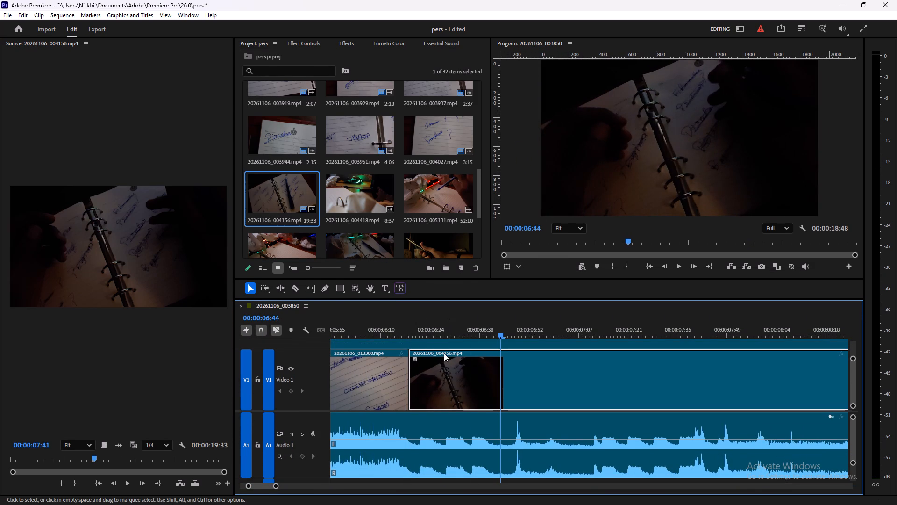
{"action": "key", "text": "space"}
{"action": "key", "text": "space"}
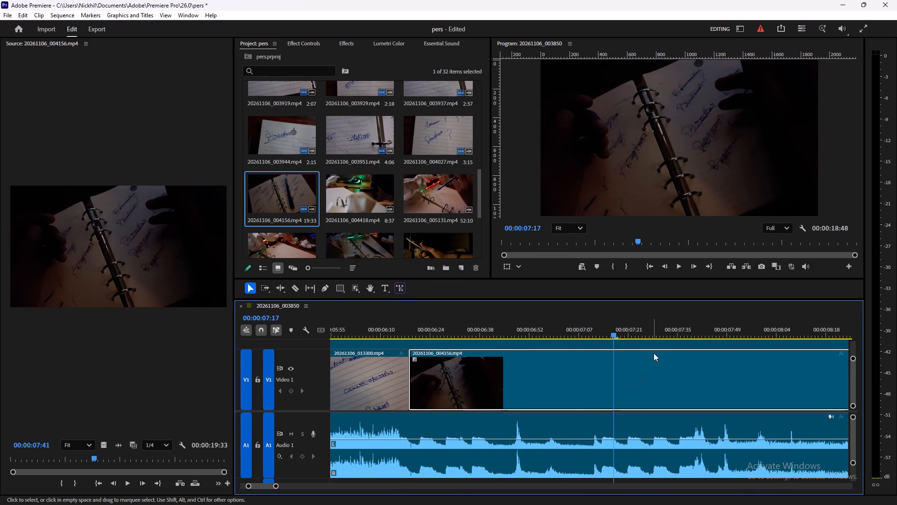
{"action": "key", "text": "space"}
{"action": "key", "text": "space"}
Move the Soldier/Doctor notebook clip on Video 2 so it starts at the end of the 20261106_004156 clip.
{"action": "scroll", "coordinate": [616, 396], "scroll_direction": "down", "scroll_amount": 6, "text": "alt"}
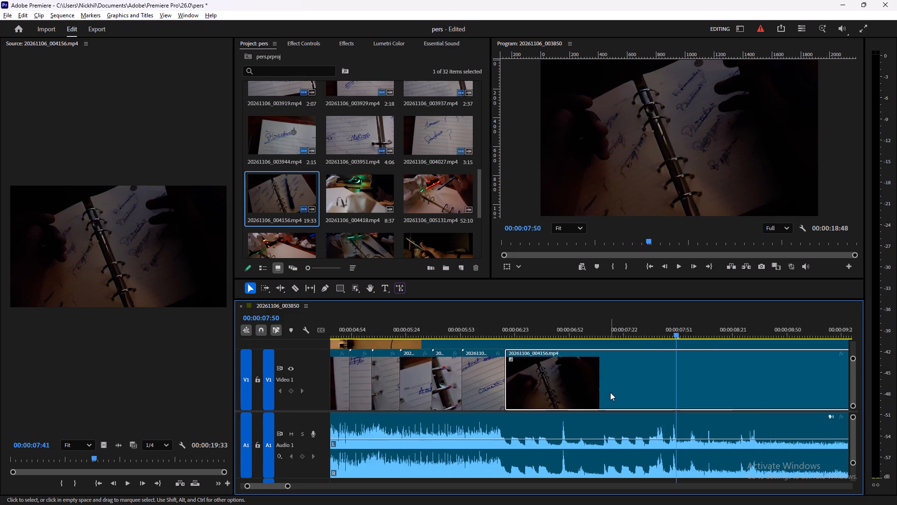
{"action": "scroll", "coordinate": [610, 392], "scroll_direction": "down", "scroll_amount": 15, "text": "alt"}
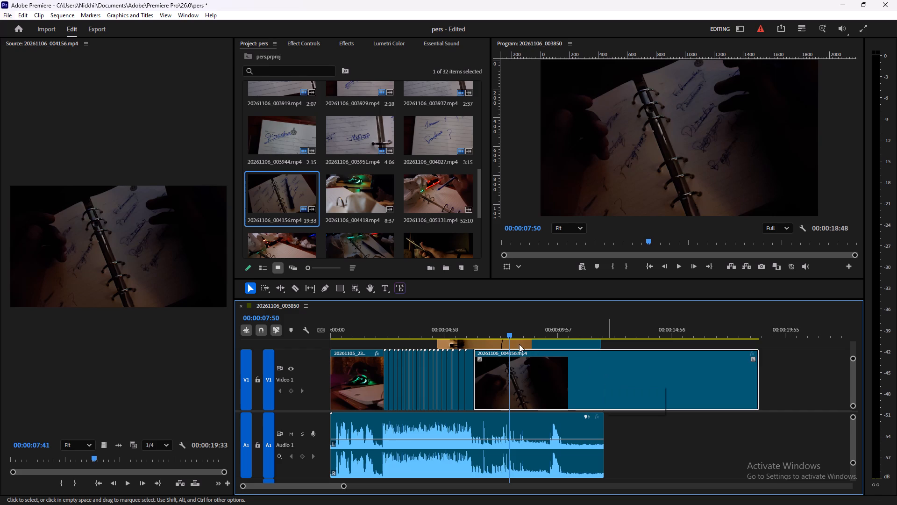
{"action": "left_click_drag", "start_coordinate": [499, 341], "coordinate": [644, 334]}
{"action": "scroll", "coordinate": [556, 348], "scroll_direction": "up", "scroll_amount": 3}
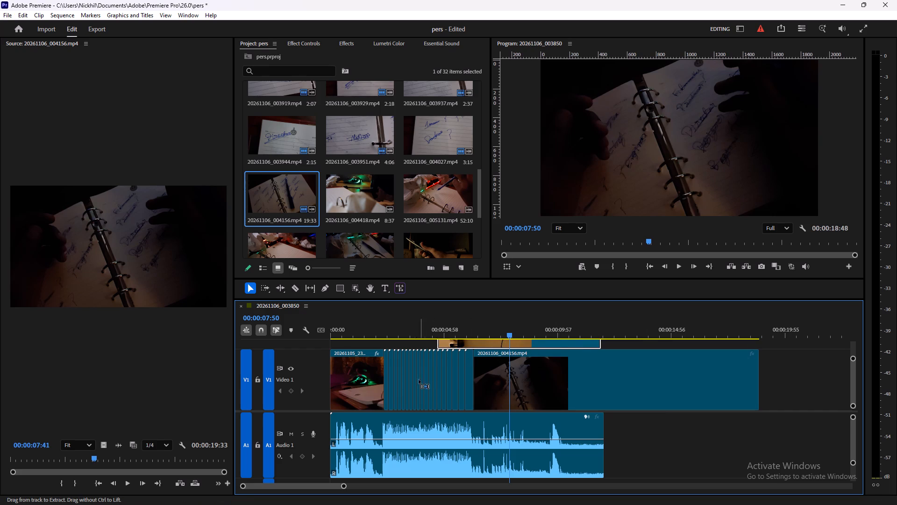
{"action": "scroll", "coordinate": [387, 390], "scroll_direction": "up", "scroll_amount": 5, "text": "ctrl"}
{"action": "left_click", "coordinate": [400, 353]}
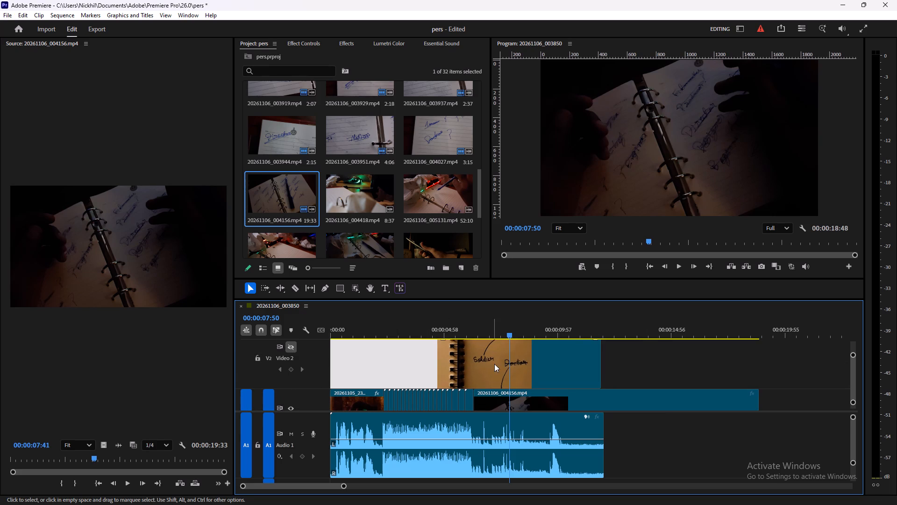
{"action": "left_click", "coordinate": [402, 362]}
{"action": "left_click_drag", "start_coordinate": [462, 361], "coordinate": [756, 354]}
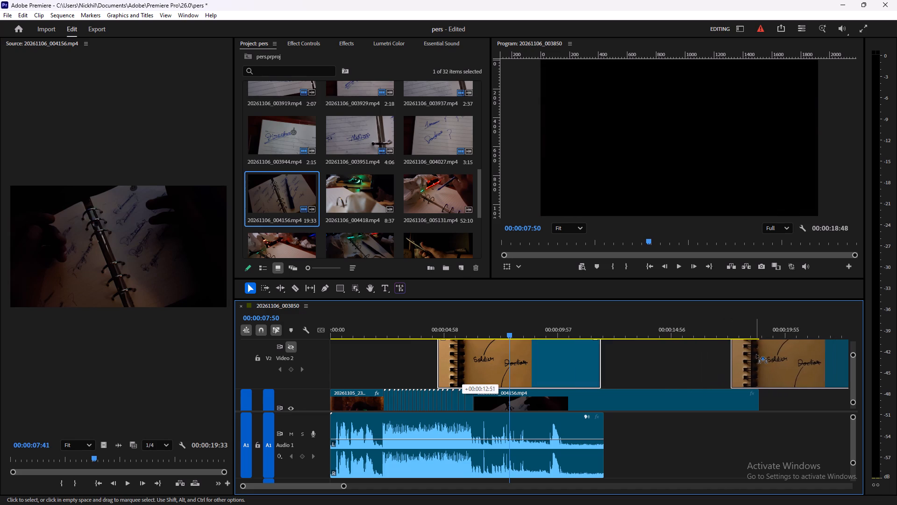
{"action": "left_click_drag", "start_coordinate": [756, 354], "coordinate": [779, 355]}
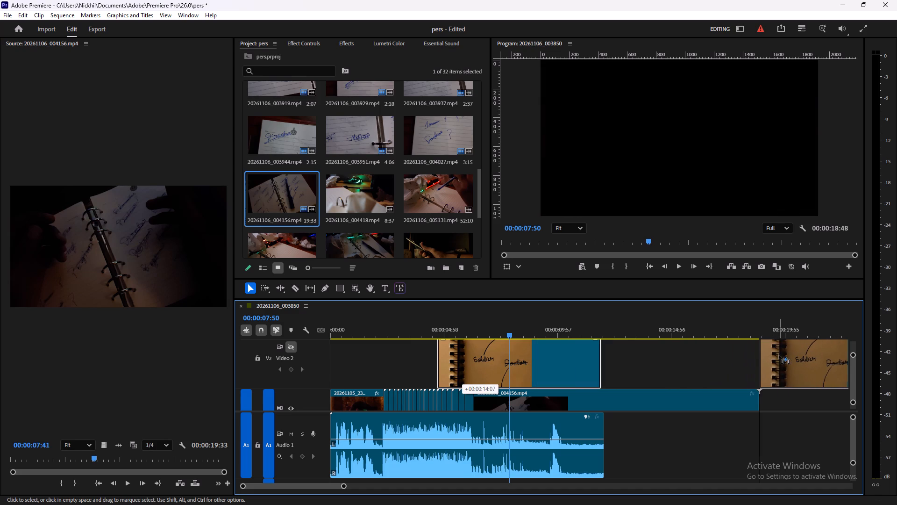
{"action": "left_click_drag", "start_coordinate": [779, 355], "coordinate": [781, 355]}
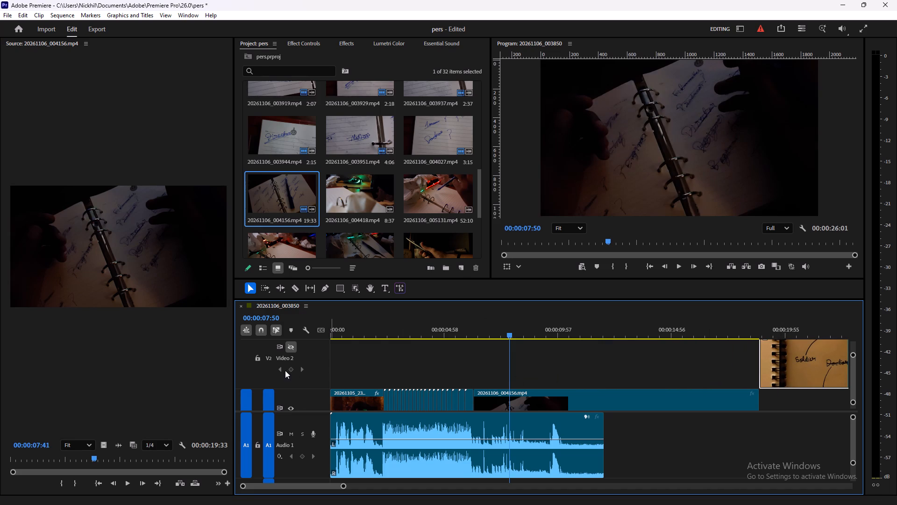
Turn the Video 2 track's output back on.
{"action": "left_click", "coordinate": [288, 348]}
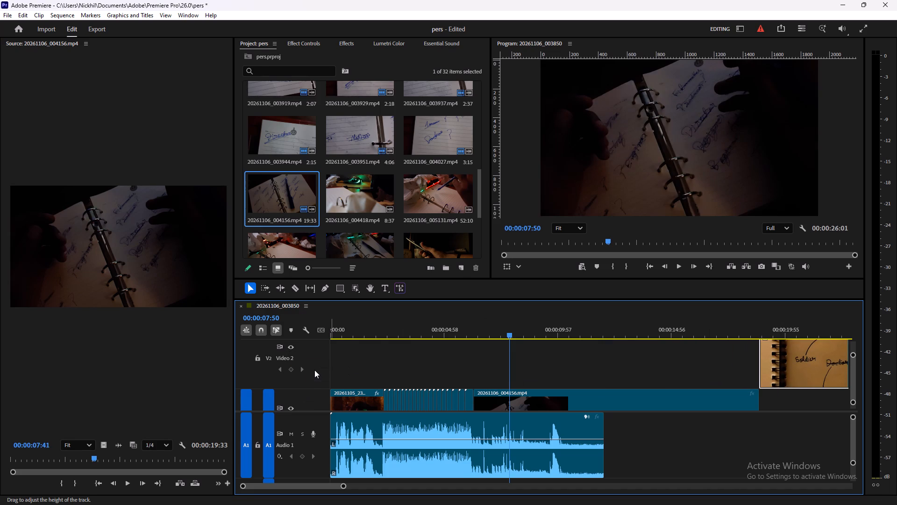
Play the sequence from the end of the word cuts into the 20261106_004156 clip to review the transition.
{"action": "scroll", "coordinate": [314, 370], "scroll_direction": "down", "scroll_amount": 8, "text": "ctrl"}
{"action": "scroll", "coordinate": [407, 346], "scroll_direction": "up", "scroll_amount": 1, "text": "ctrl"}
{"action": "scroll", "coordinate": [300, 378], "scroll_direction": "down", "scroll_amount": 4}
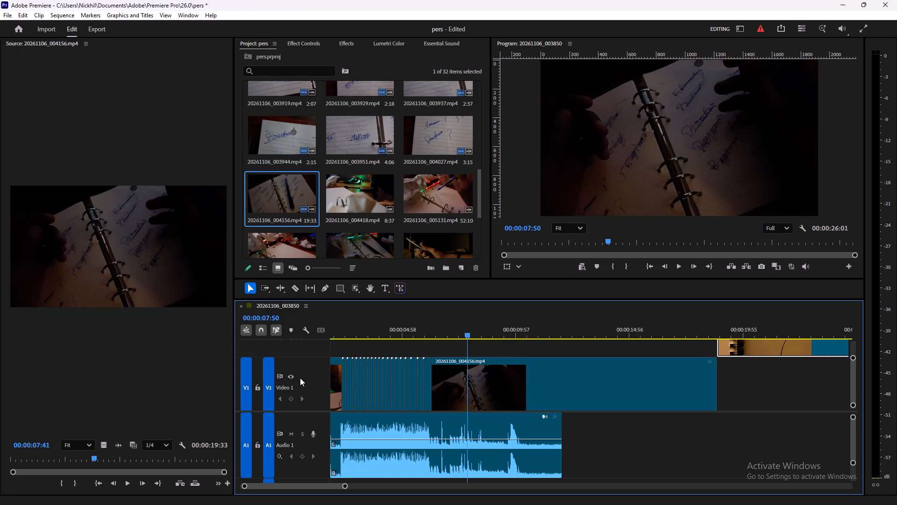
{"action": "scroll", "coordinate": [300, 377], "scroll_direction": "down", "scroll_amount": 5, "text": "ctrl"}
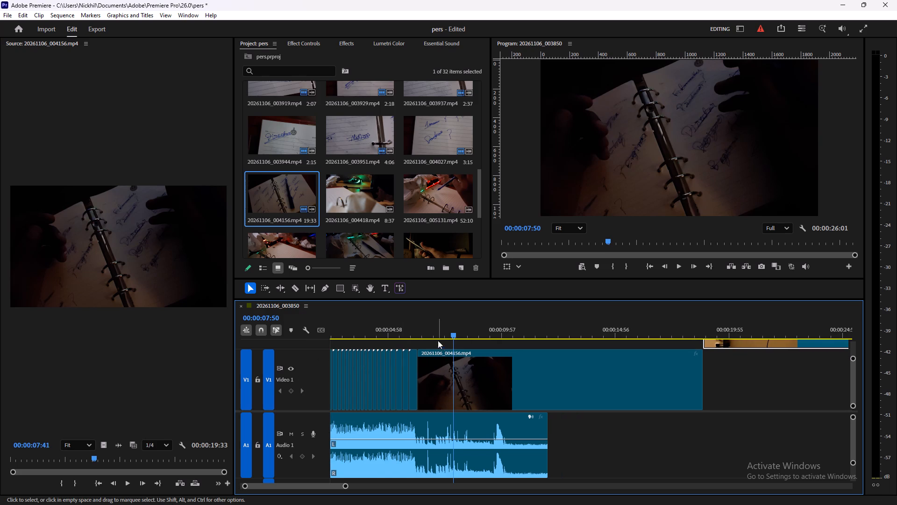
{"action": "left_click_drag", "start_coordinate": [432, 325], "coordinate": [412, 322]}
{"action": "key", "text": "space"}
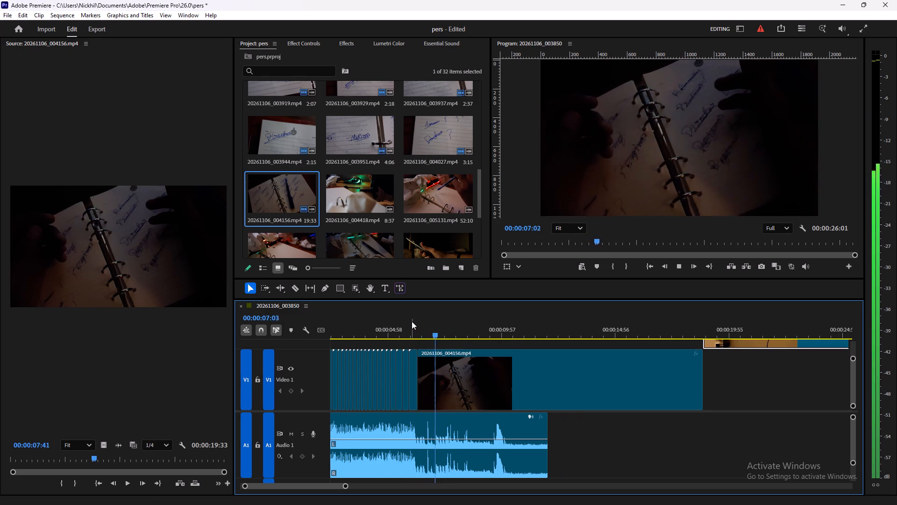
{"action": "key", "text": "space"}
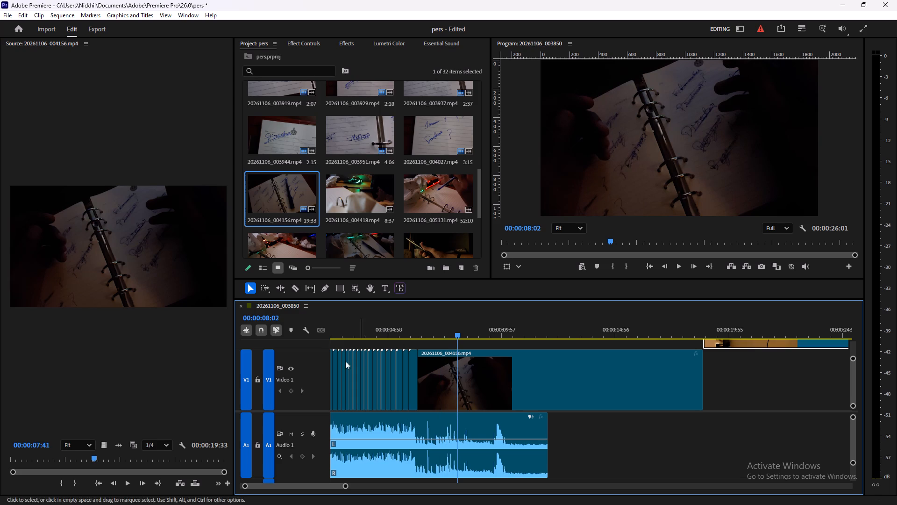
Look through the project footage and preview the 20261106_005502, 20261106_002715 and 20261106_004156 clips in the Source Monitor.
{"action": "scroll", "coordinate": [346, 196], "scroll_direction": "down", "scroll_amount": 2}
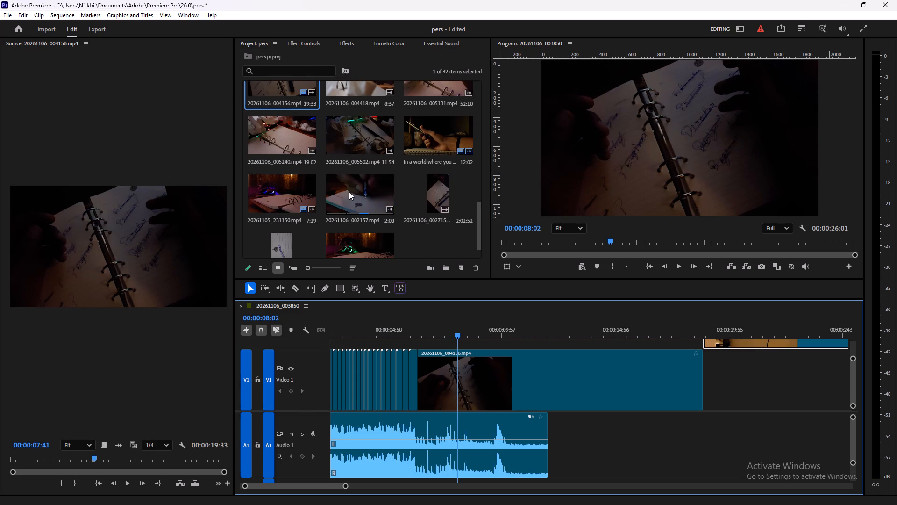
{"action": "double_click", "coordinate": [345, 130]}
{"action": "key", "text": "space"}
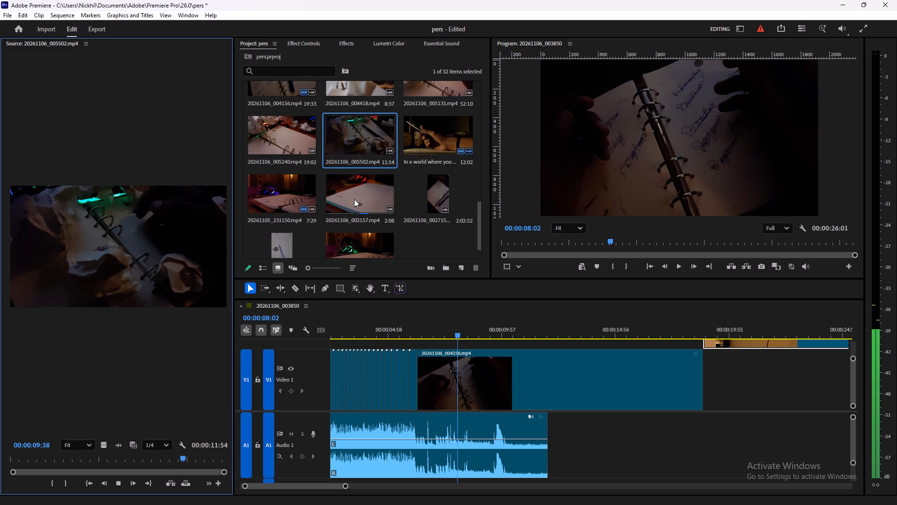
{"action": "key", "text": "space"}
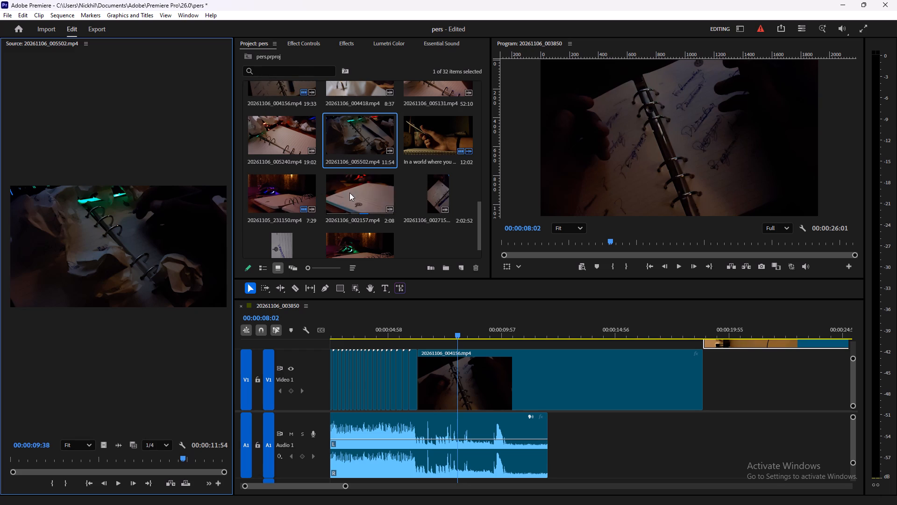
{"action": "double_click", "coordinate": [434, 198]}
{"action": "key", "text": "space"}
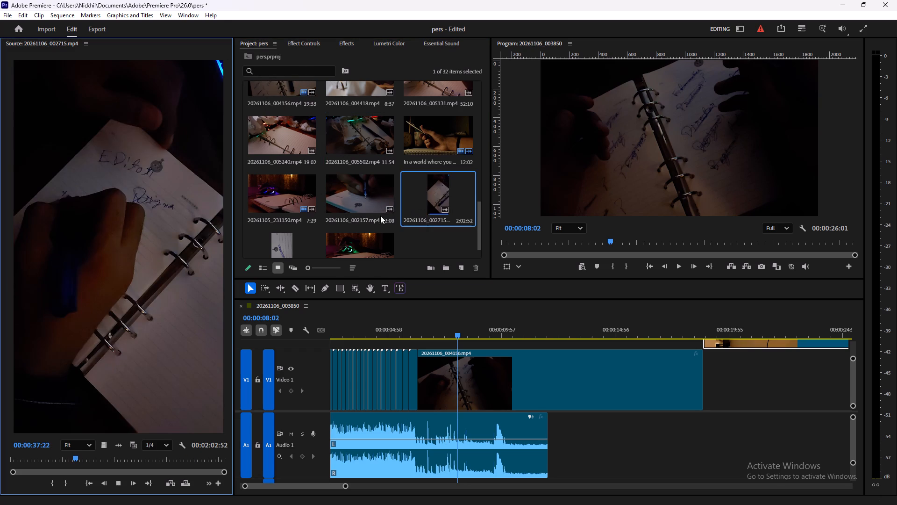
{"action": "key", "text": "space"}
{"action": "scroll", "coordinate": [394, 197], "scroll_direction": "up", "scroll_amount": 1}
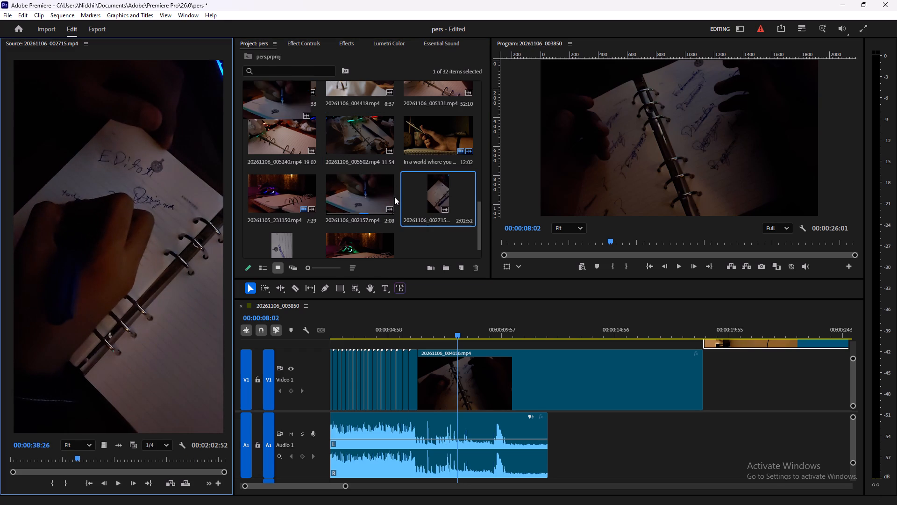
{"action": "scroll", "coordinate": [394, 197], "scroll_direction": "up", "scroll_amount": 7}
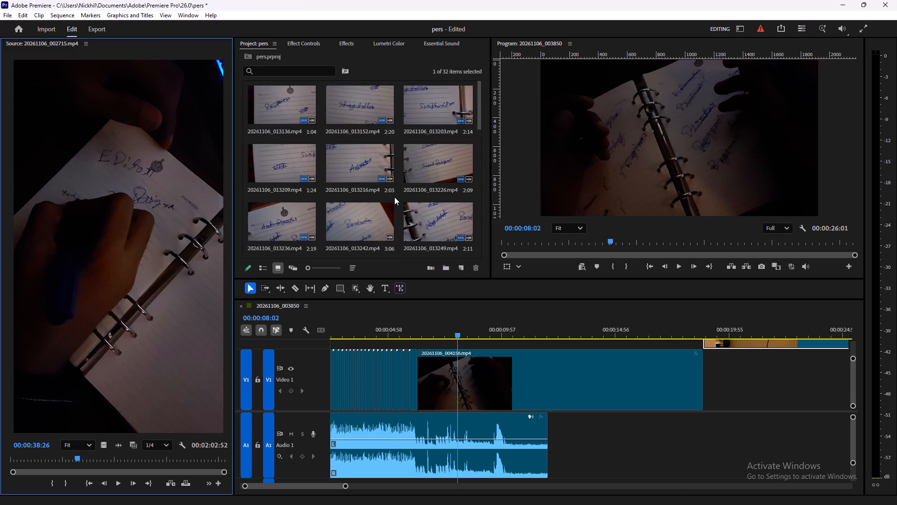
{"action": "scroll", "coordinate": [394, 197], "scroll_direction": "up", "scroll_amount": 3}
{"action": "scroll", "coordinate": [394, 197], "scroll_direction": "down", "scroll_amount": 6}
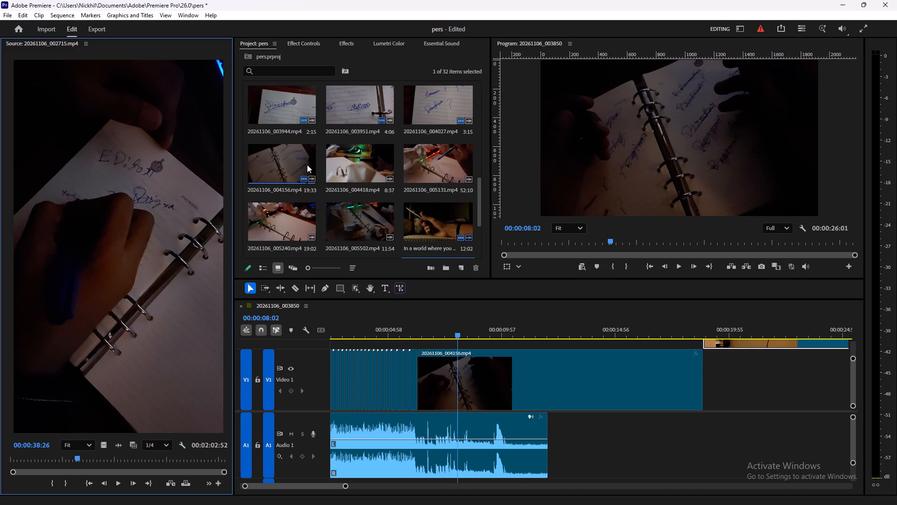
{"action": "double_click", "coordinate": [266, 159]}
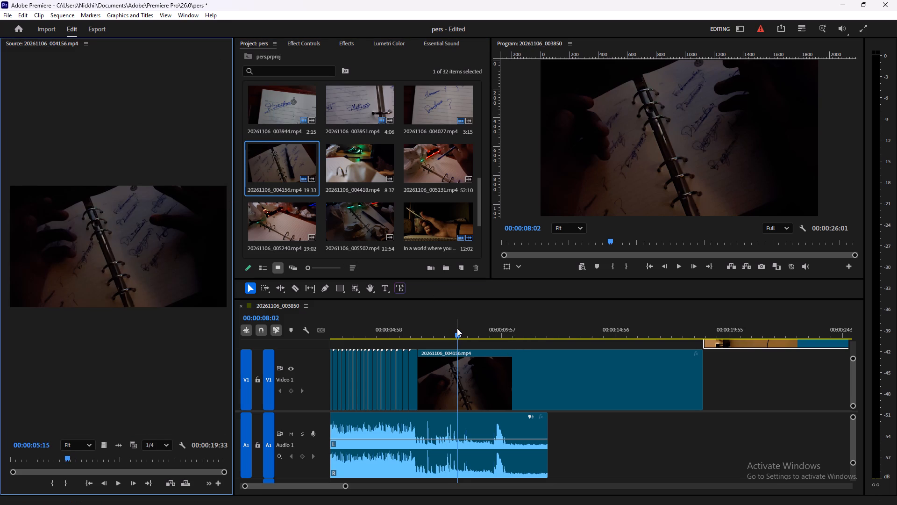
Scrub the sequence over the start of the 20261106_004156 clip and preview the 20261106_005502 clip in the Source Monitor.
{"action": "left_click_drag", "start_coordinate": [457, 328], "coordinate": [426, 324]}
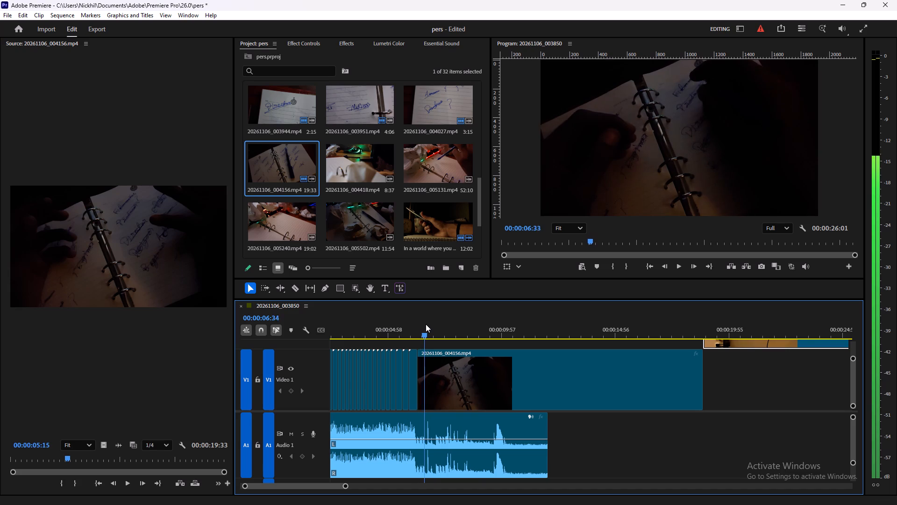
{"action": "left_click_drag", "start_coordinate": [426, 324], "coordinate": [438, 326]}
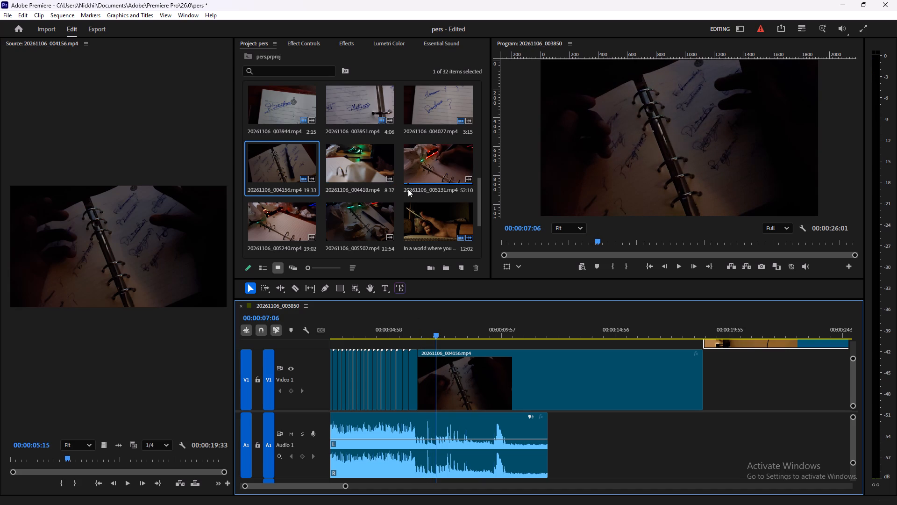
{"action": "double_click", "coordinate": [357, 217]}
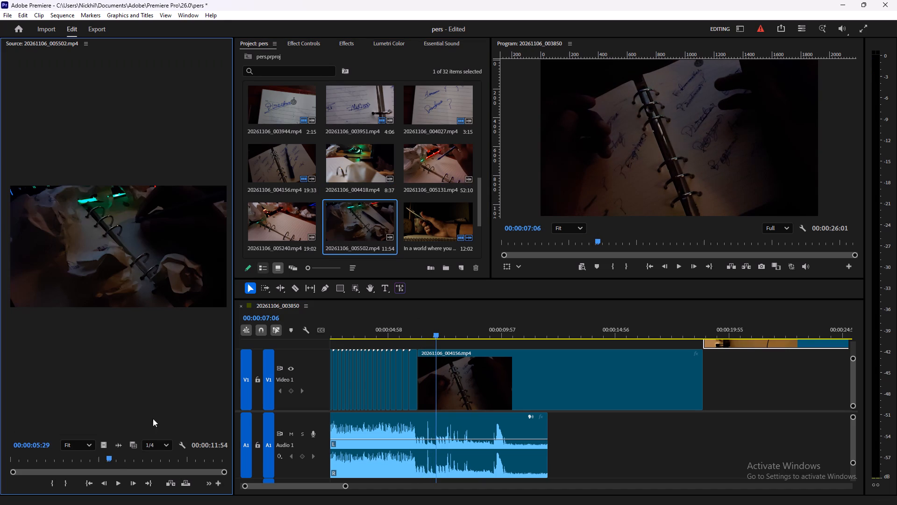
{"action": "left_click_drag", "start_coordinate": [113, 458], "coordinate": [14, 456]}
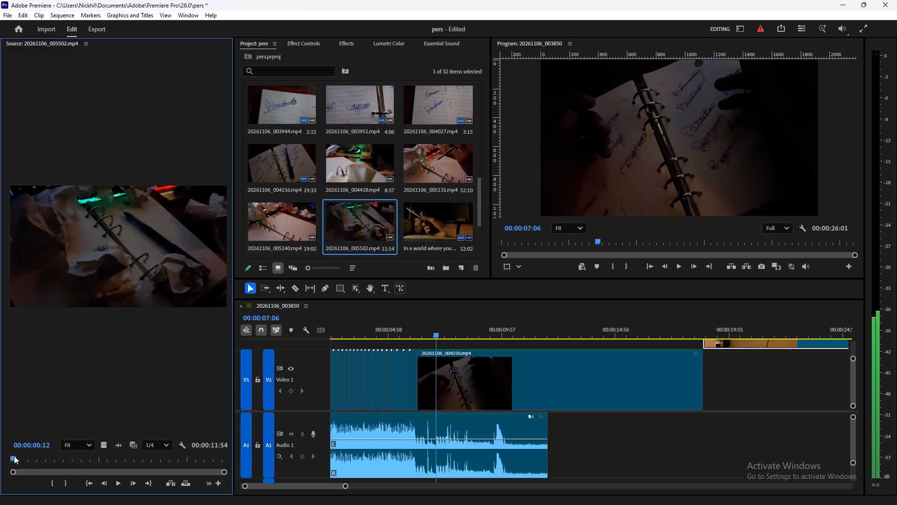
{"action": "left_click_drag", "start_coordinate": [14, 456], "coordinate": [30, 462]}
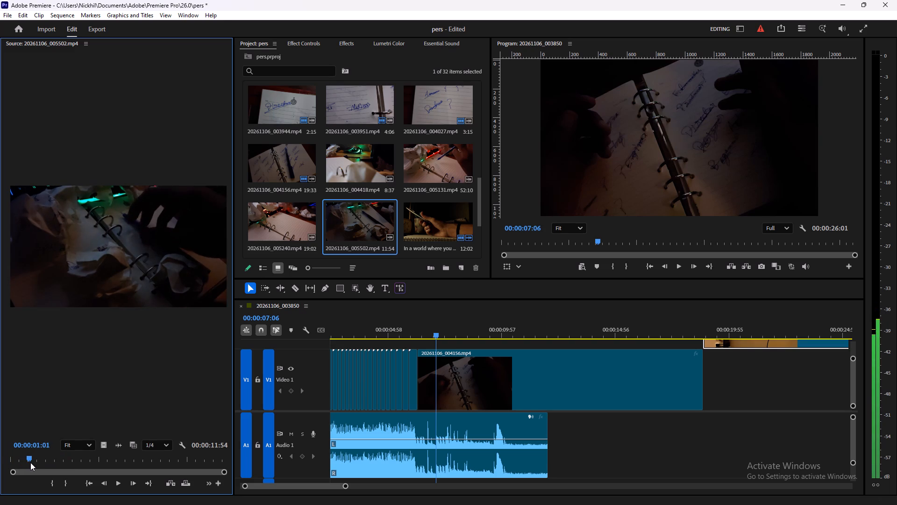
{"action": "left_click_drag", "start_coordinate": [30, 462], "coordinate": [49, 468]}
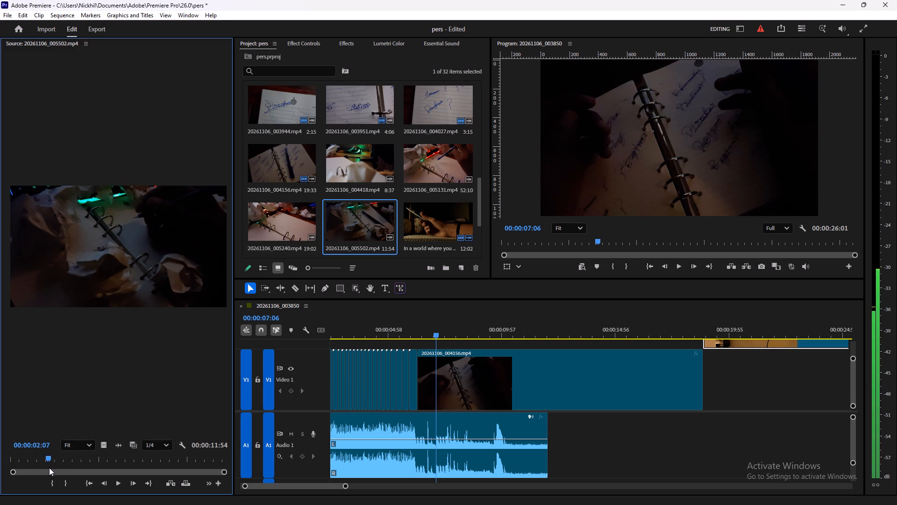
{"action": "left_click_drag", "start_coordinate": [49, 468], "coordinate": [76, 482]}
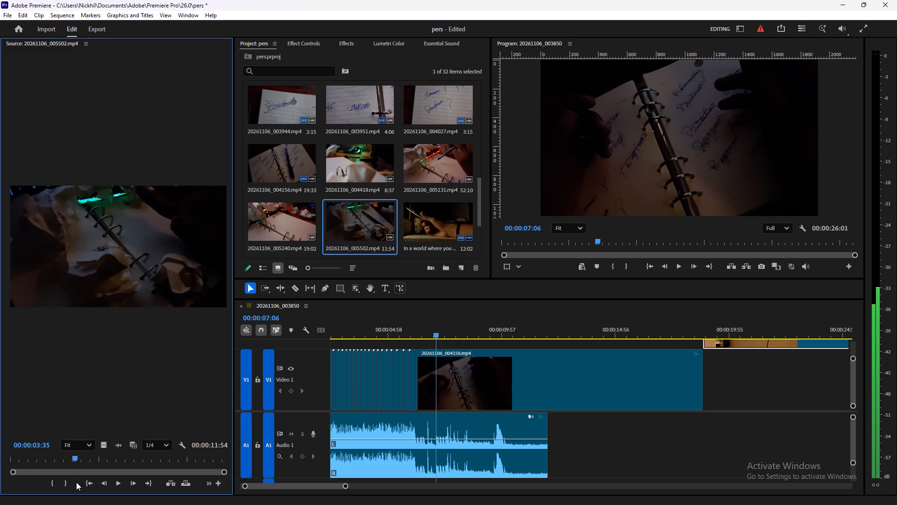
{"action": "left_click_drag", "start_coordinate": [76, 482], "coordinate": [100, 489]}
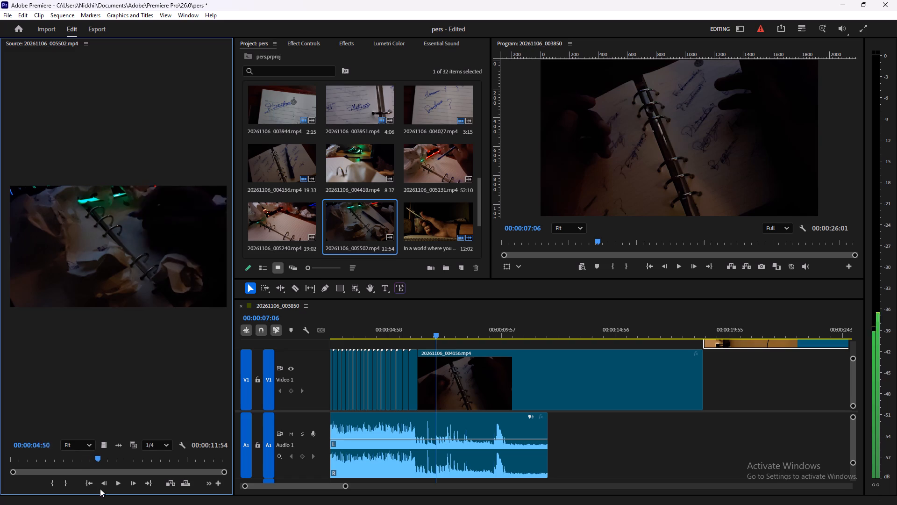
{"action": "left_click_drag", "start_coordinate": [100, 489], "coordinate": [105, 490]}
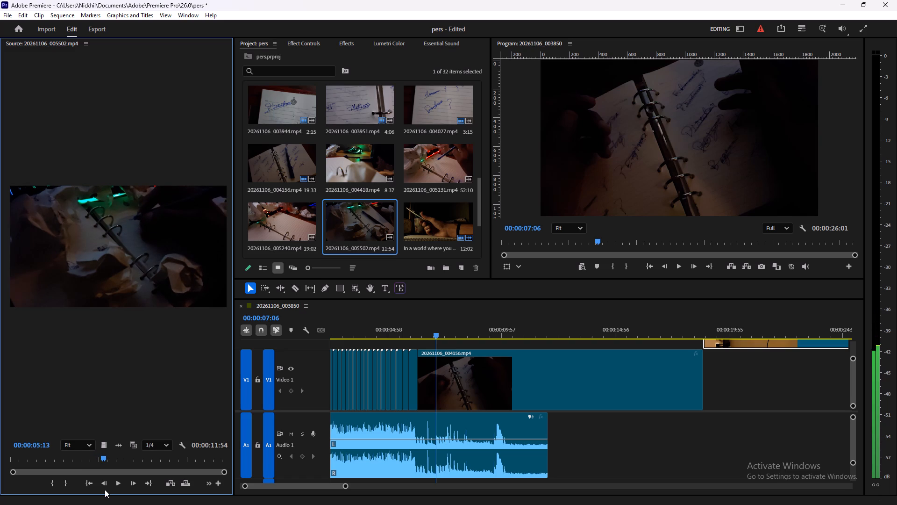
{"action": "left_click_drag", "start_coordinate": [105, 490], "coordinate": [115, 492]}
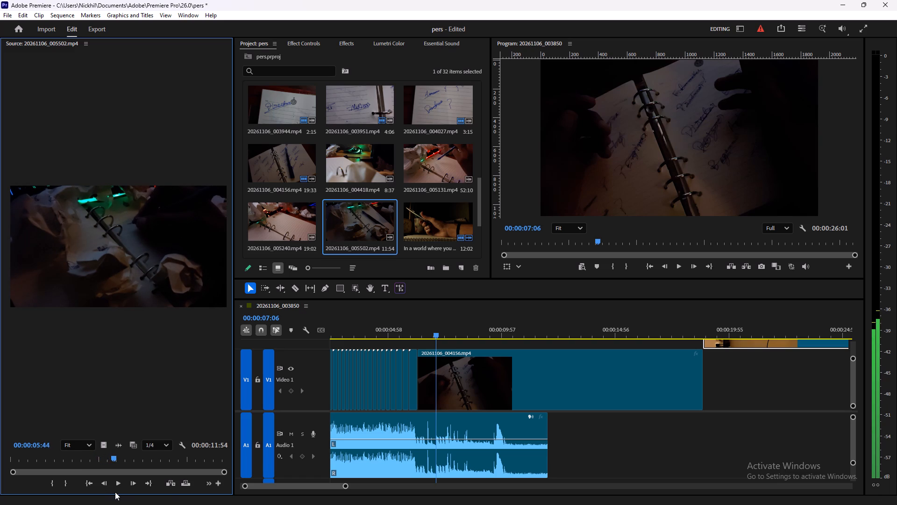
{"action": "left_click_drag", "start_coordinate": [115, 492], "coordinate": [116, 493]}
Play the sequence repeatedly from the end of the word cuts into the 20261106_004156 clip to check its timing against the audio.
{"action": "left_click_drag", "start_coordinate": [430, 329], "coordinate": [426, 327]}
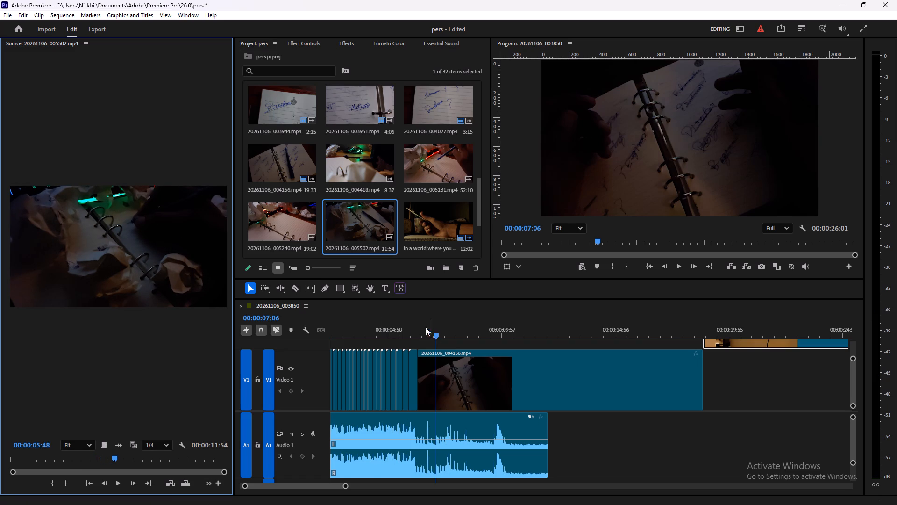
{"action": "left_click_drag", "start_coordinate": [426, 327], "coordinate": [411, 326]}
{"action": "key", "text": "space"}
{"action": "key", "text": "space"}
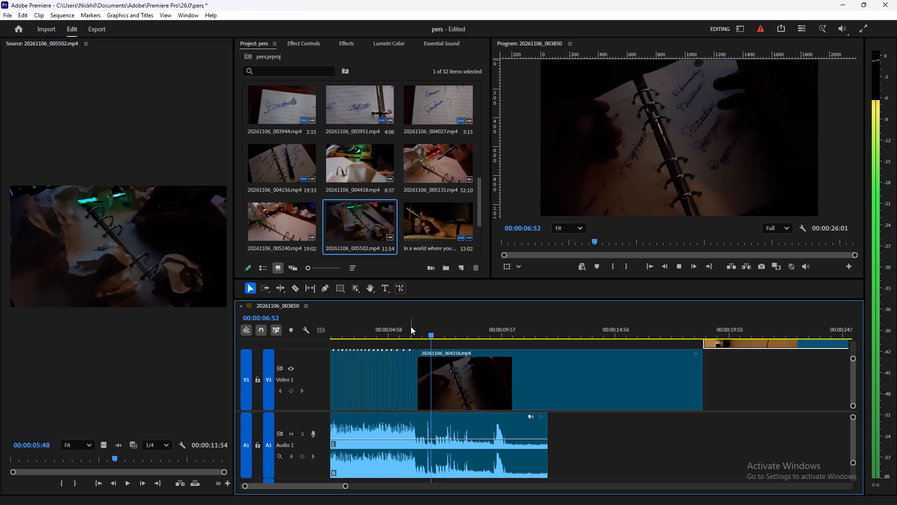
{"action": "key", "text": "space"}
{"action": "key", "text": "space"}
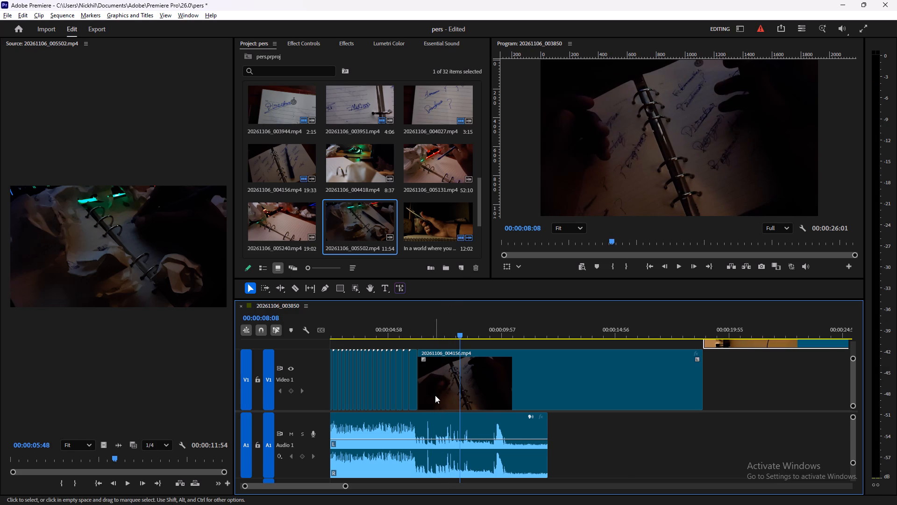
{"action": "scroll", "coordinate": [434, 396], "scroll_direction": "up", "scroll_amount": 10, "text": "alt"}
{"action": "left_click", "coordinate": [401, 329]}
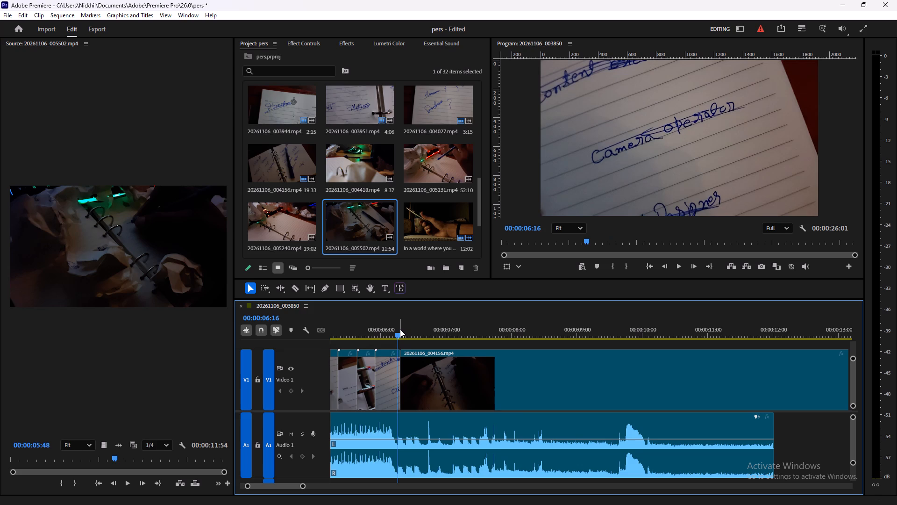
{"action": "key", "text": "space"}
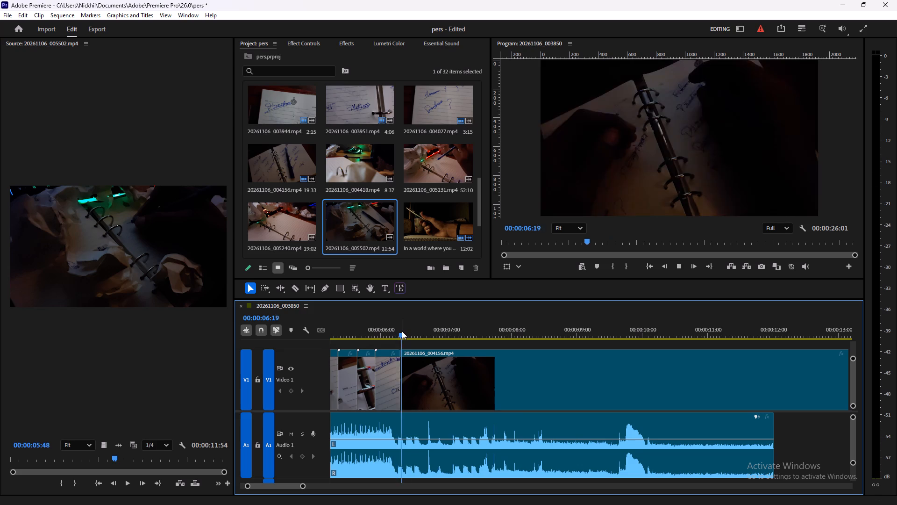
{"action": "key", "text": "space"}
{"action": "key", "text": "space"}
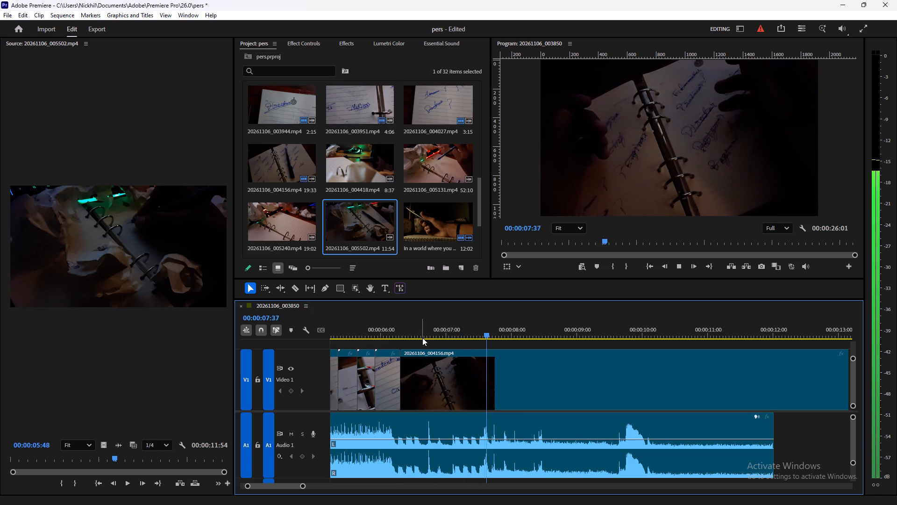
{"action": "key", "text": "space"}
{"action": "left_click_drag", "start_coordinate": [476, 332], "coordinate": [400, 336]}
{"action": "key", "text": "space"}
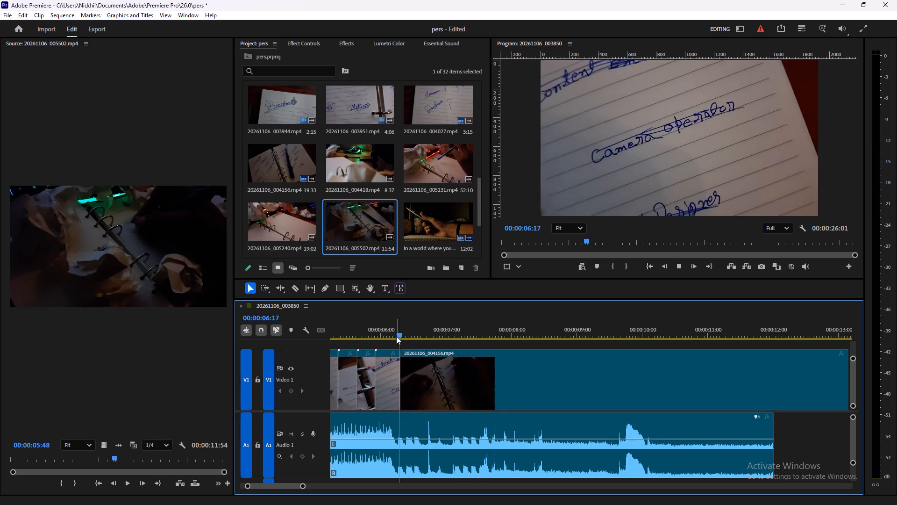
{"action": "key", "text": "space"}
{"action": "key", "text": "space"}
{"action": "key", "text": "space"}
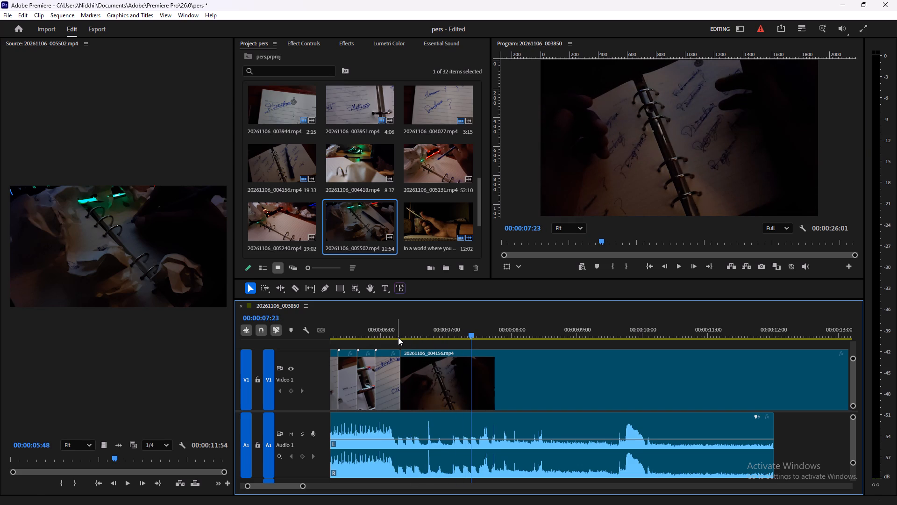
Split the 20261106_004156 clip on Video 1 at 00:00:07:04.
{"action": "left_click_drag", "start_coordinate": [472, 332], "coordinate": [452, 333]}
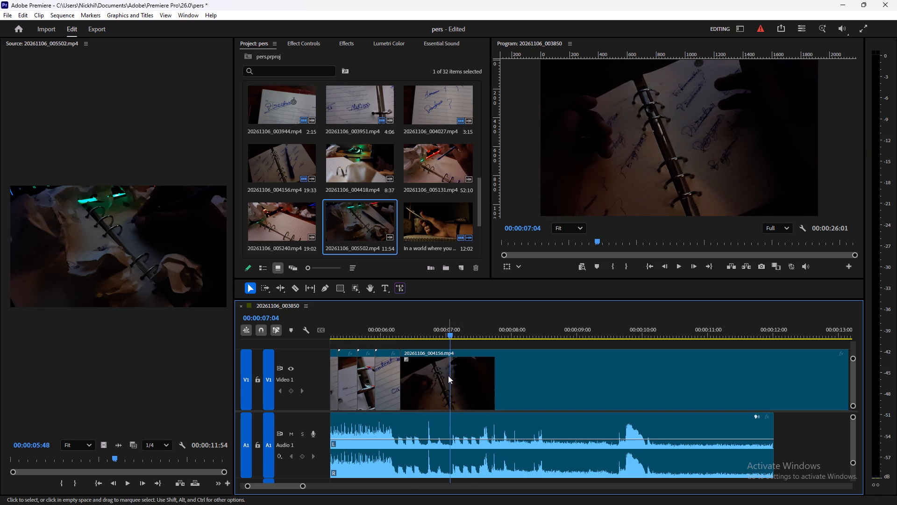
{"action": "key", "text": "c"}
{"action": "left_click", "coordinate": [449, 392]}
{"action": "key", "text": "c"}
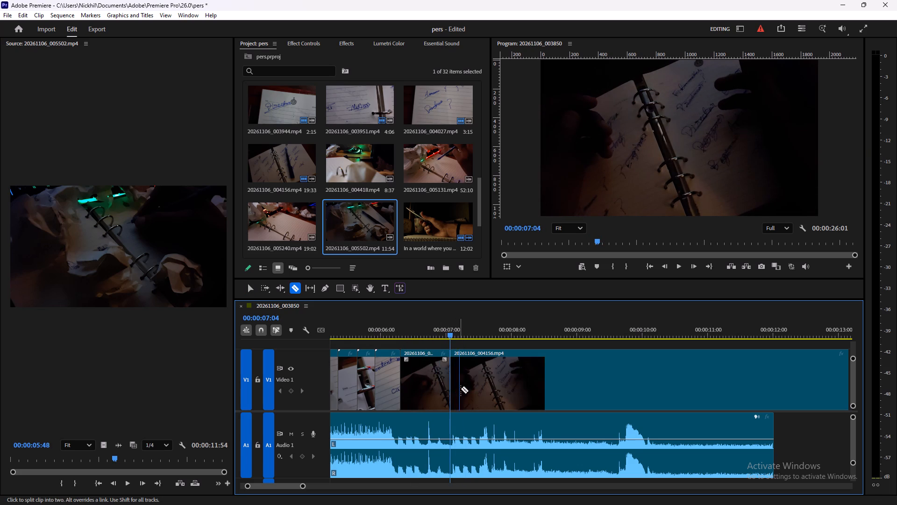
Play on through the remaining 20261106_004156 footage and split it on Video 1 at about 00:00:14:20.
{"action": "scroll", "coordinate": [478, 396], "scroll_direction": "down", "scroll_amount": 8, "text": "alt"}
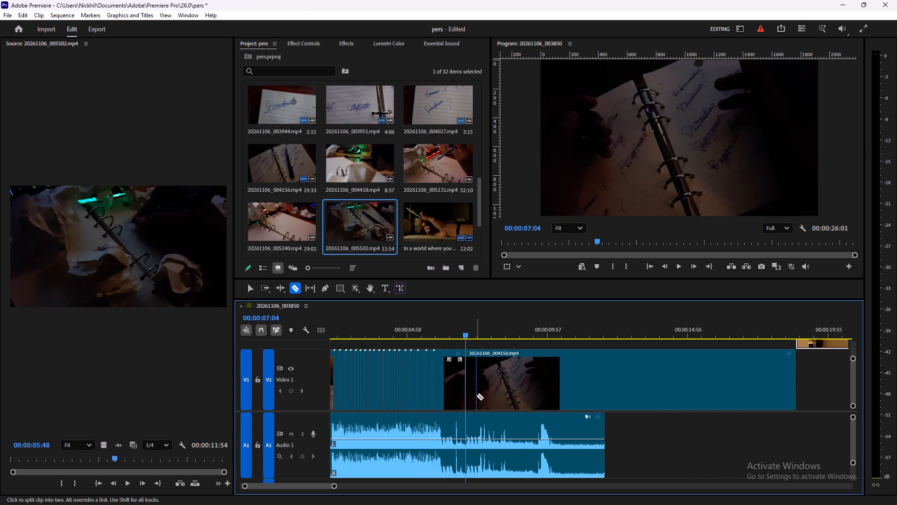
{"action": "scroll", "coordinate": [476, 396], "scroll_direction": "up", "scroll_amount": 13, "text": "alt"}
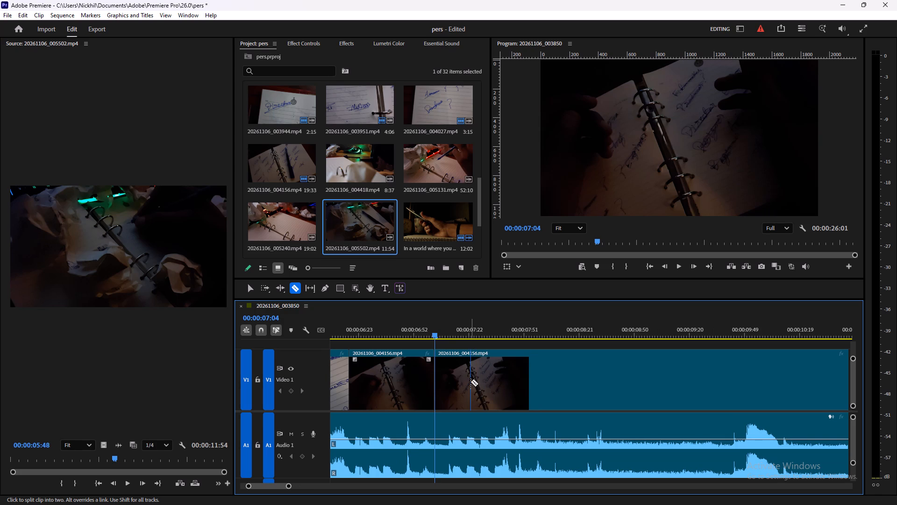
{"action": "key", "text": "space"}
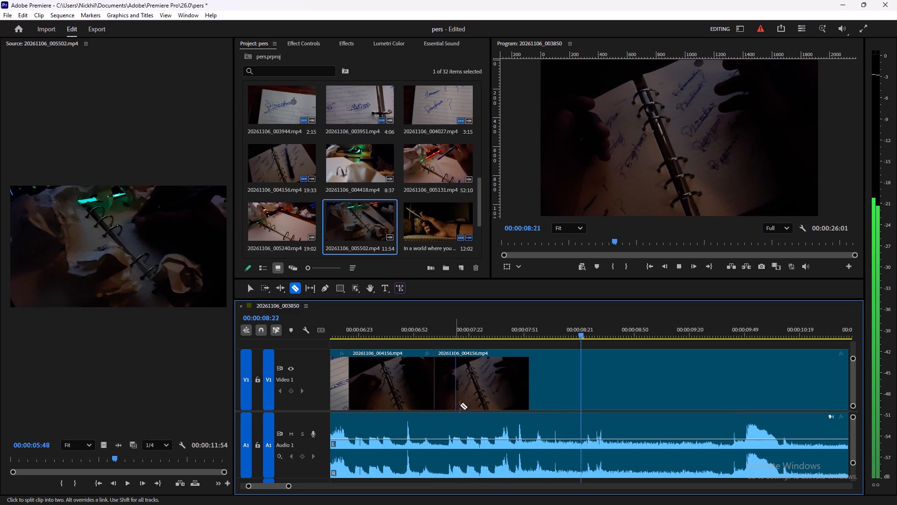
{"action": "scroll", "coordinate": [574, 413], "scroll_direction": "down", "scroll_amount": 16, "text": "alt"}
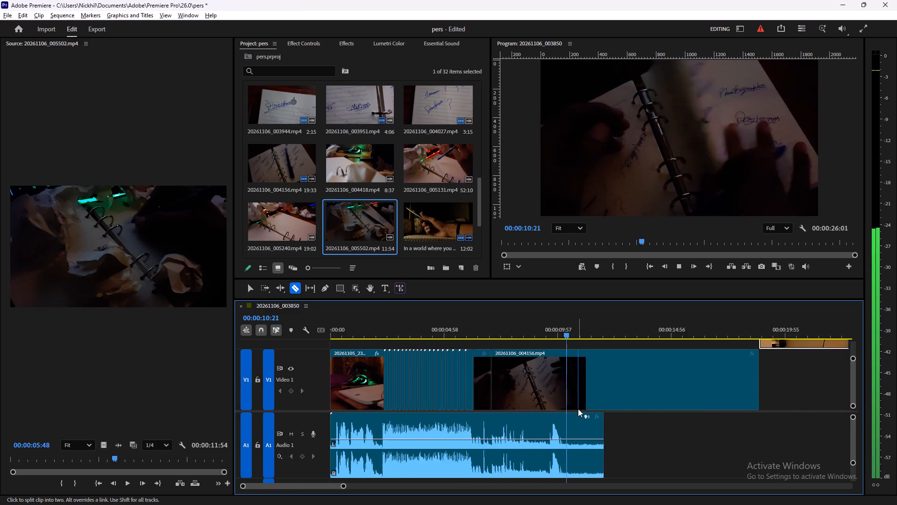
{"action": "scroll", "coordinate": [578, 409], "scroll_direction": "down", "scroll_amount": 1, "text": "alt"}
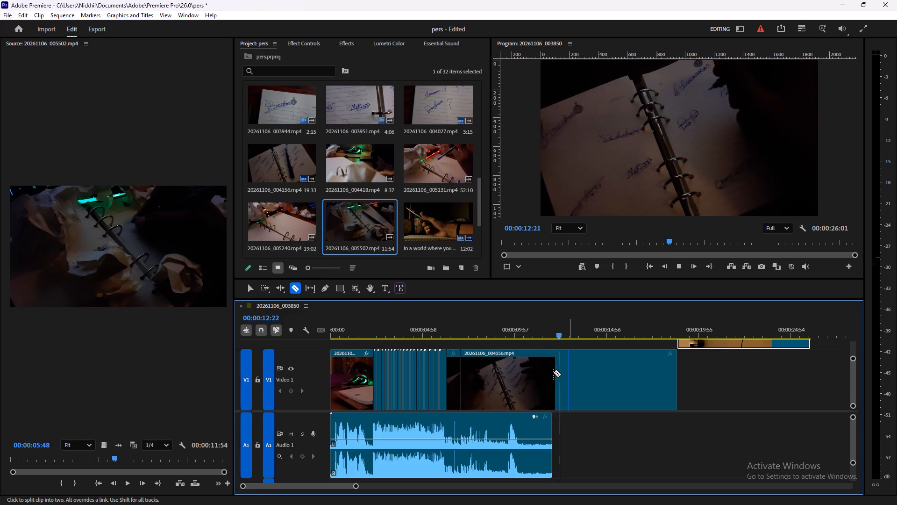
{"action": "key", "text": "space"}
{"action": "key", "text": "space"}
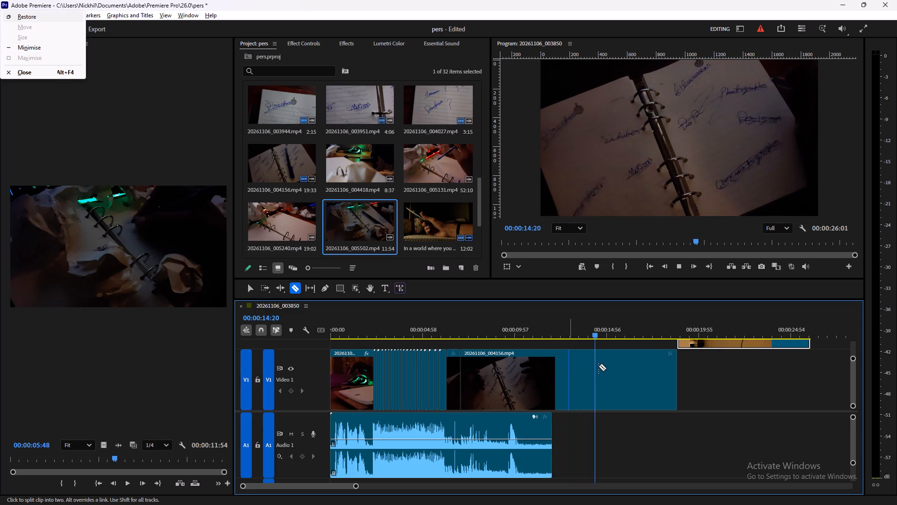
{"action": "key", "text": "space"}
{"action": "left_click", "coordinate": [595, 375]}
{"action": "key", "text": "space"}
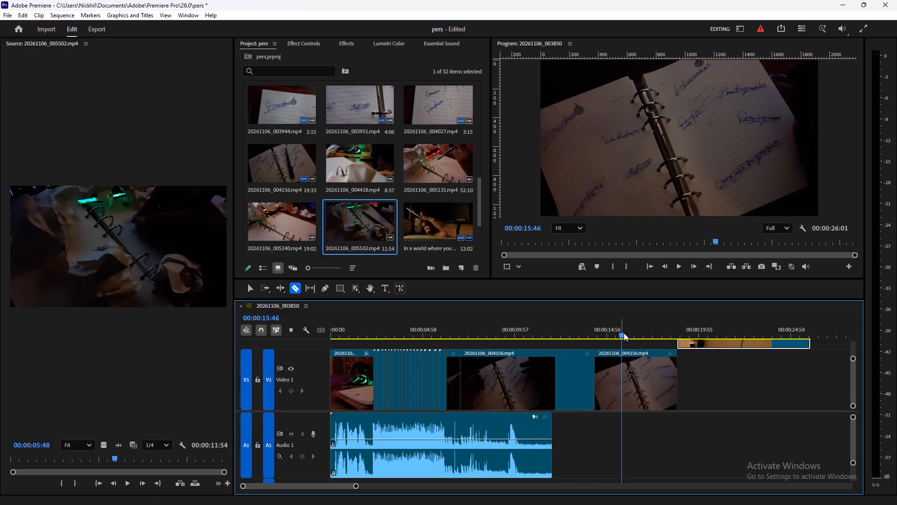
Split the 20261106_004156 footage at 00:00:12:01 and delete the section between the 00:00:07:04 cut and this new cut.
{"action": "left_click_drag", "start_coordinate": [623, 333], "coordinate": [545, 332]}
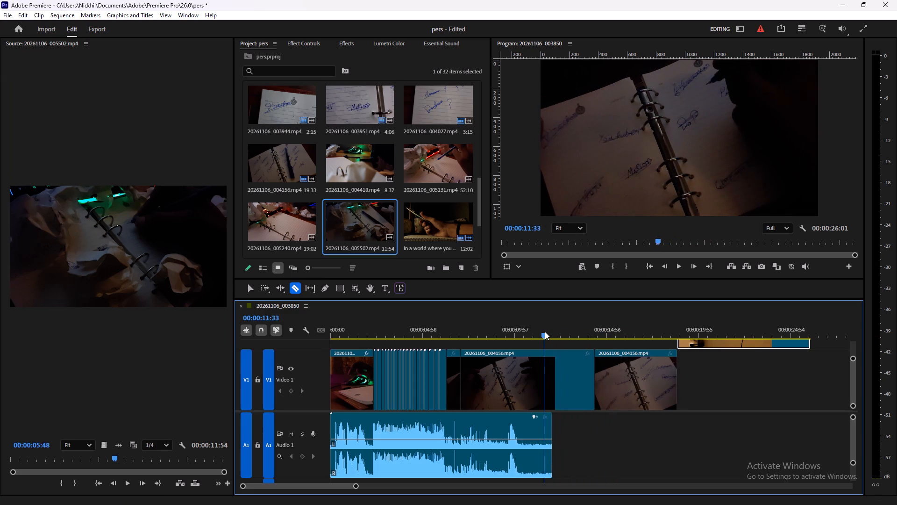
{"action": "left_click_drag", "start_coordinate": [545, 332], "coordinate": [554, 338]}
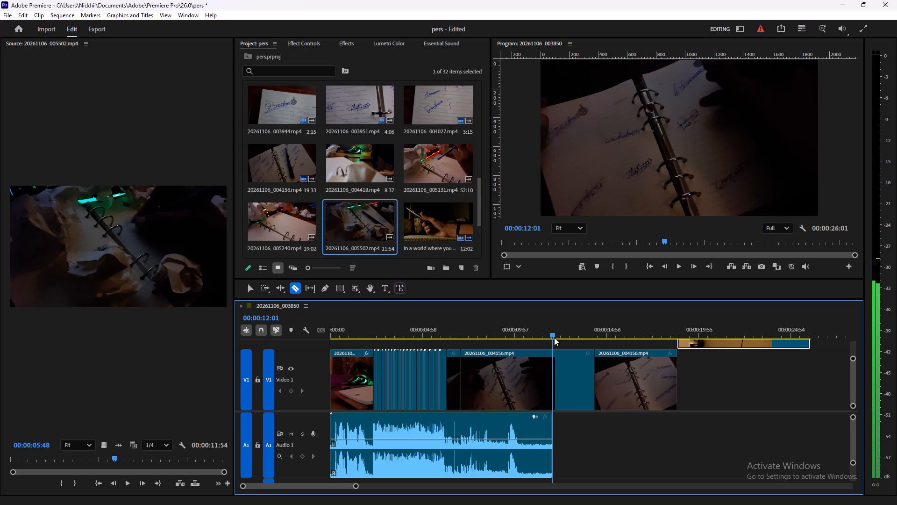
{"action": "key", "text": "c"}
{"action": "left_click", "coordinate": [551, 373]}
{"action": "key", "text": "v"}
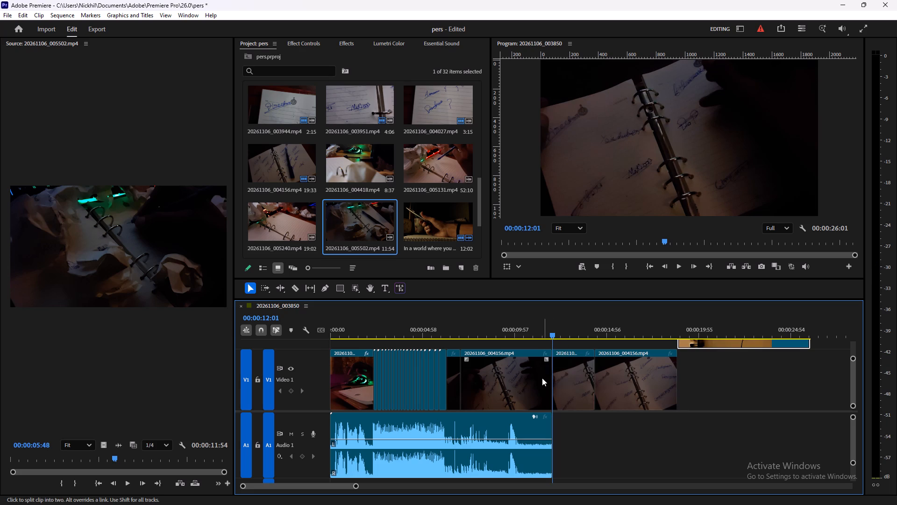
{"action": "left_click", "coordinate": [542, 378]}
{"action": "key", "text": "Delete"}
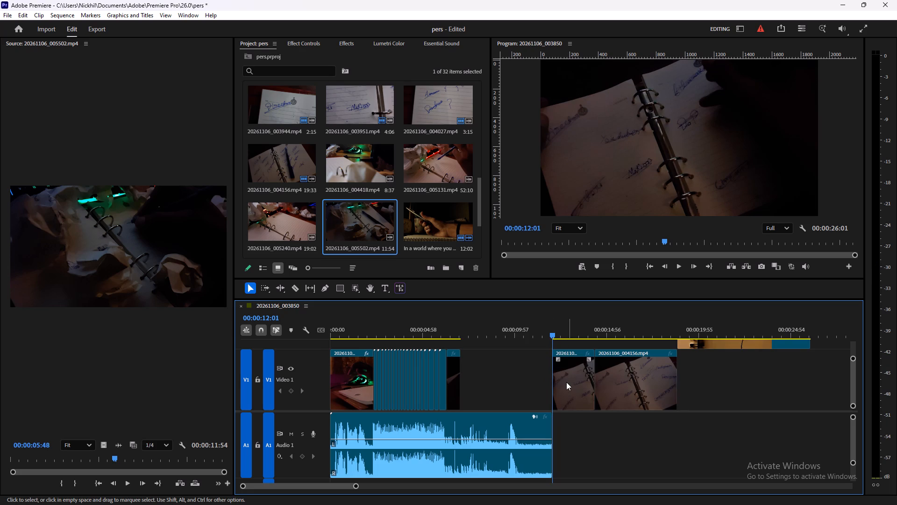
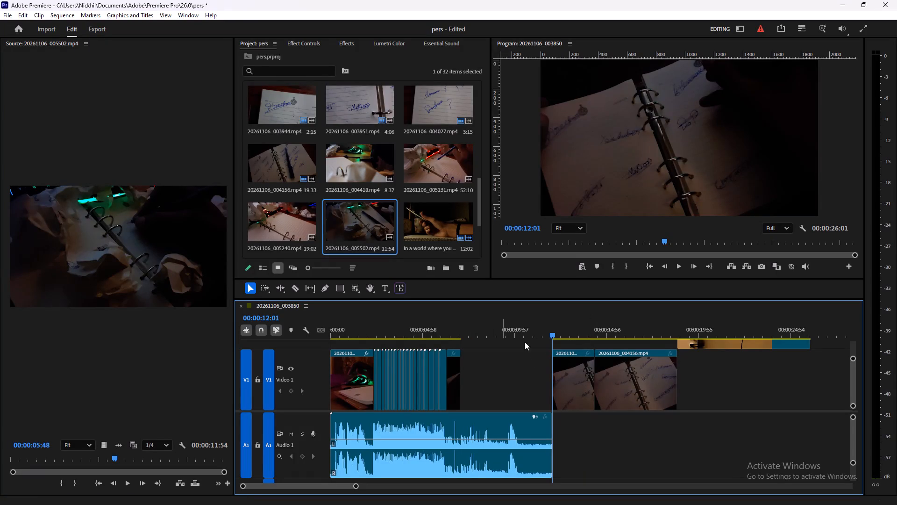
Move the 20261106_004156 section starting at 00:00:12:01 back against the 00:00:07:04 cut on Video 1.
{"action": "left_click_drag", "start_coordinate": [572, 388], "coordinate": [482, 385]}
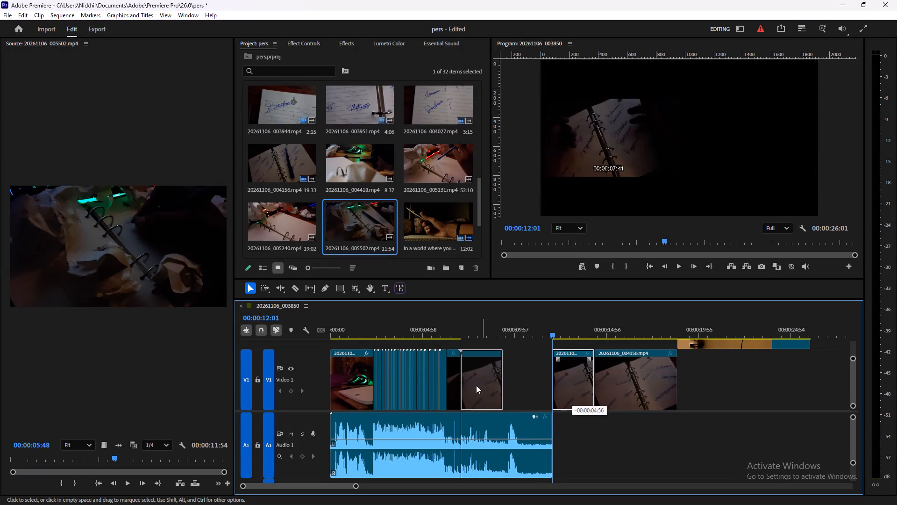
Play the moved 20261106_004156 section against the audio and trim its start to 00:00:07:41.
{"action": "scroll", "coordinate": [460, 387], "scroll_direction": "up", "scroll_amount": 6, "text": "alt"}
{"action": "scroll", "coordinate": [516, 376], "scroll_direction": "up", "scroll_amount": 5, "text": "alt"}
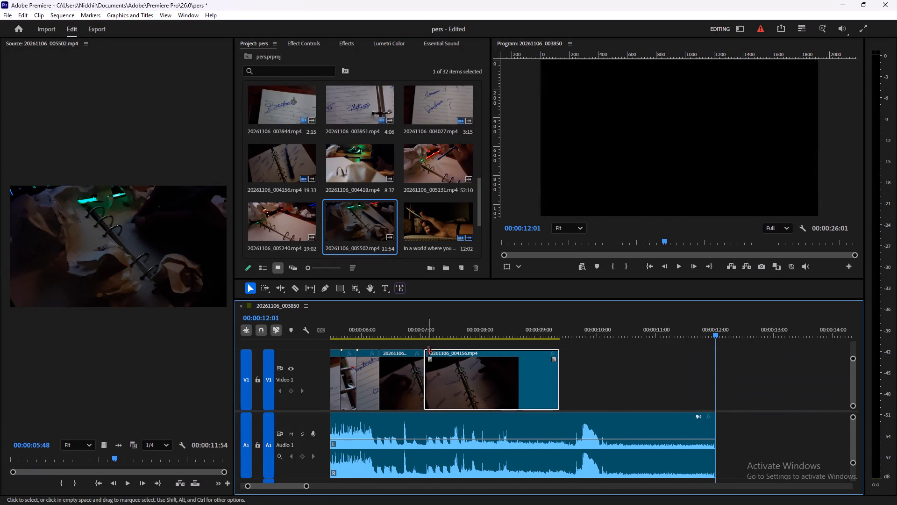
{"action": "left_click_drag", "start_coordinate": [424, 333], "coordinate": [402, 330]}
{"action": "key", "text": "space"}
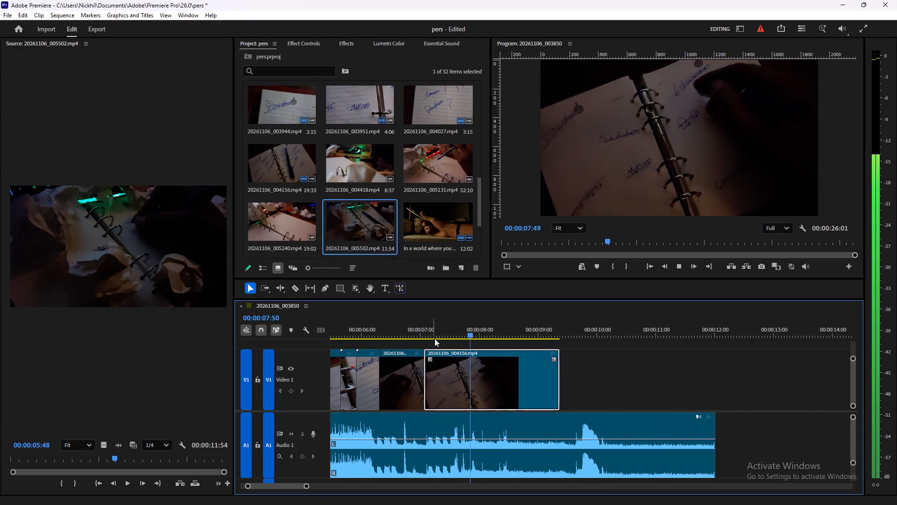
{"action": "key", "text": "space"}
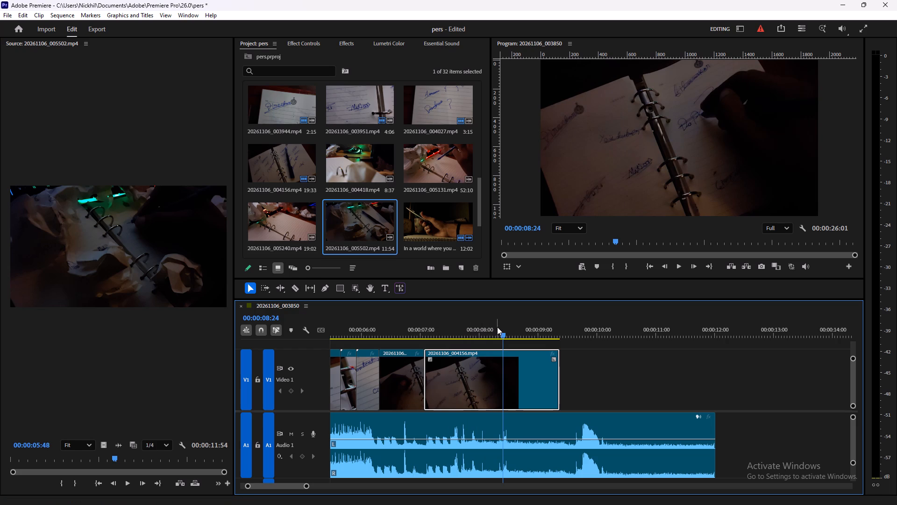
{"action": "left_click_drag", "start_coordinate": [505, 330], "coordinate": [474, 333]}
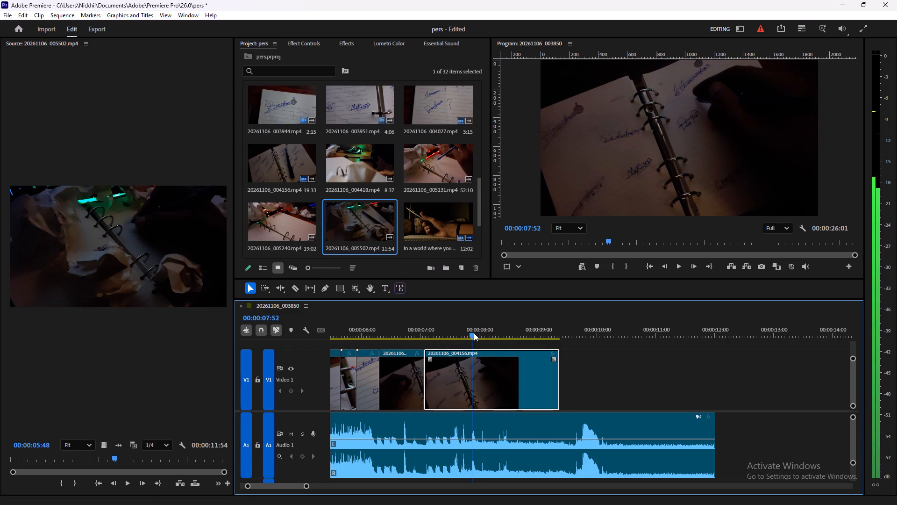
{"action": "left_click_drag", "start_coordinate": [474, 333], "coordinate": [480, 338]}
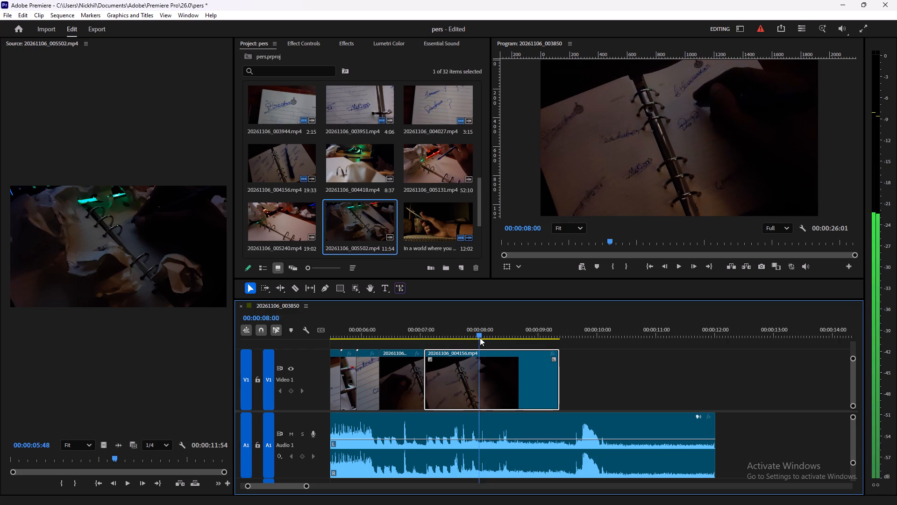
{"action": "left_click_drag", "start_coordinate": [480, 338], "coordinate": [463, 339]}
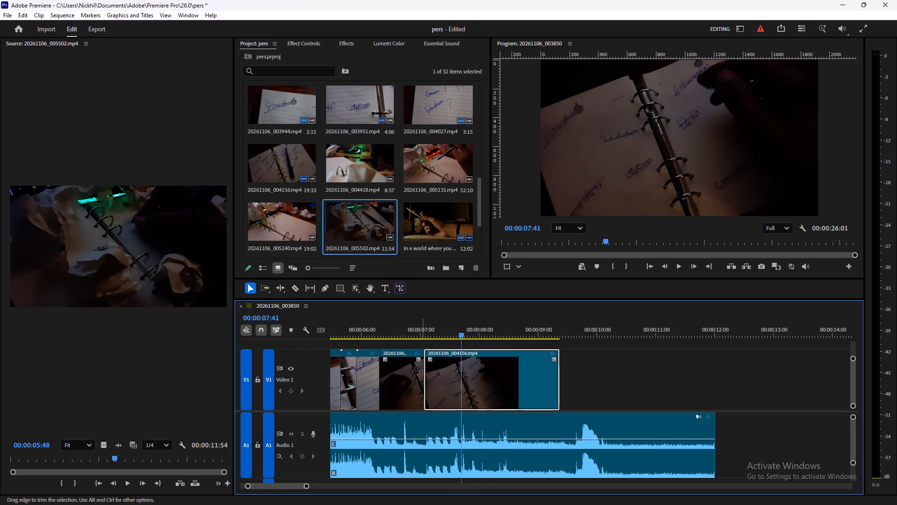
{"action": "left_click_drag", "start_coordinate": [426, 377], "coordinate": [465, 383]}
Play on through the trimmed 20261106_004156 section and trim its end to 00:00:09:09.
{"action": "key", "text": "space"}
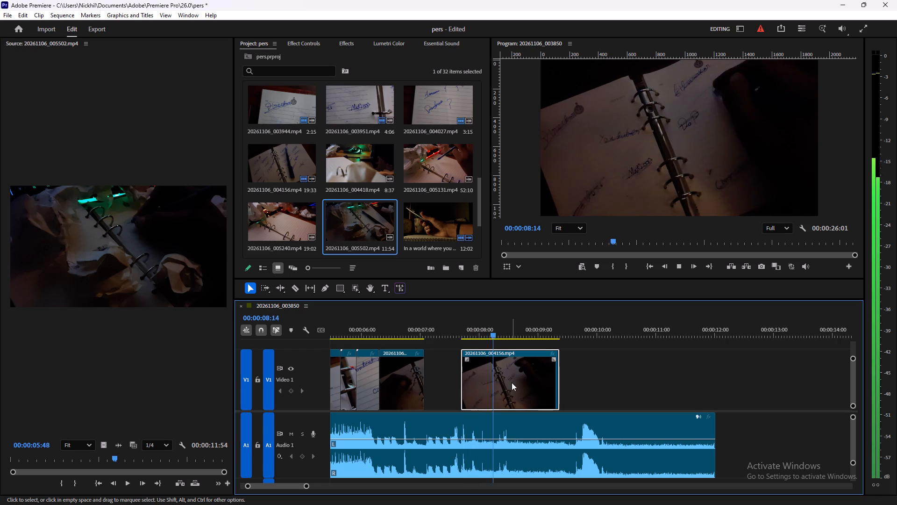
{"action": "key", "text": "space"}
{"action": "key", "text": "space"}
{"action": "key", "text": "space"}
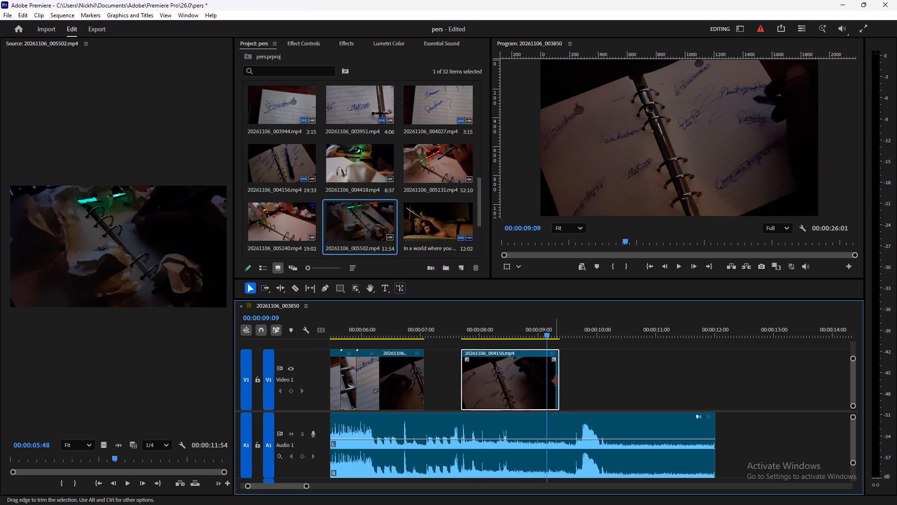
{"action": "left_click_drag", "start_coordinate": [556, 381], "coordinate": [546, 381]}
Move the trimmed 20261106_004156 section back to close the gap at 00:00:07:04, and play across the join.
{"action": "left_click_drag", "start_coordinate": [514, 381], "coordinate": [477, 381]}
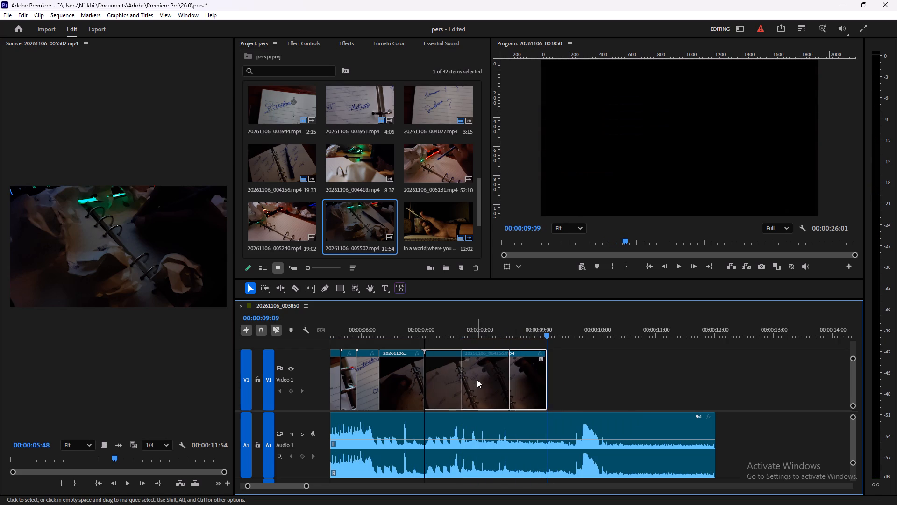
{"action": "left_click_drag", "start_coordinate": [425, 334], "coordinate": [412, 330]}
{"action": "key", "text": "space"}
{"action": "key", "text": "space"}
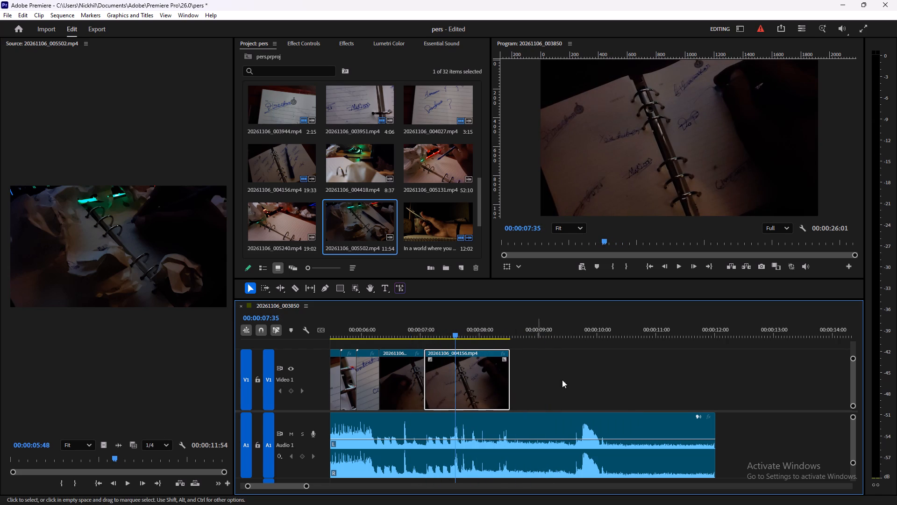
Play the sketchbook drawing footage that follows the last 20261106_004156 section to review its content and on-screen text.
{"action": "scroll", "coordinate": [606, 376], "scroll_direction": "down", "scroll_amount": 4, "text": "shift"}
{"action": "scroll", "coordinate": [606, 375], "scroll_direction": "down", "scroll_amount": 8, "text": "alt"}
{"action": "scroll", "coordinate": [666, 348], "scroll_direction": "down", "scroll_amount": 3, "text": "alt"}
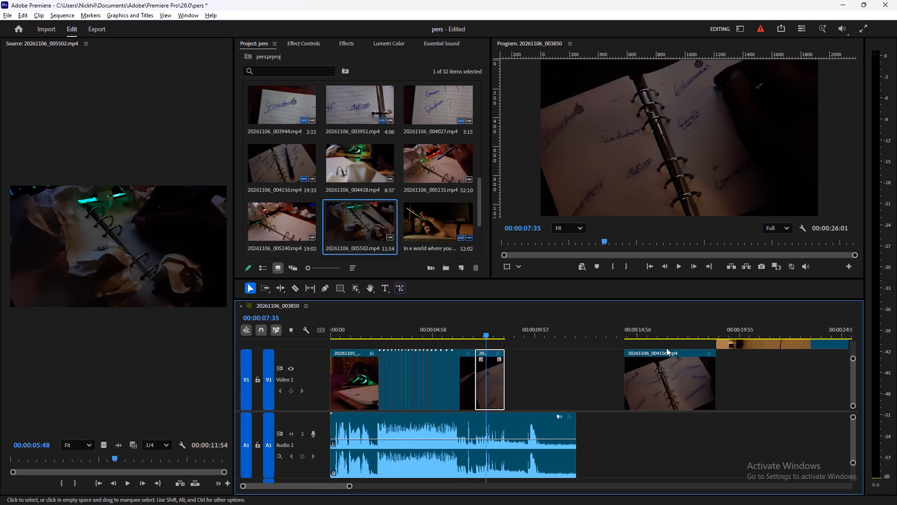
{"action": "scroll", "coordinate": [684, 343], "scroll_direction": "down", "scroll_amount": 4, "text": "shift"}
{"action": "left_click", "coordinate": [623, 330]}
{"action": "key", "text": "space"}
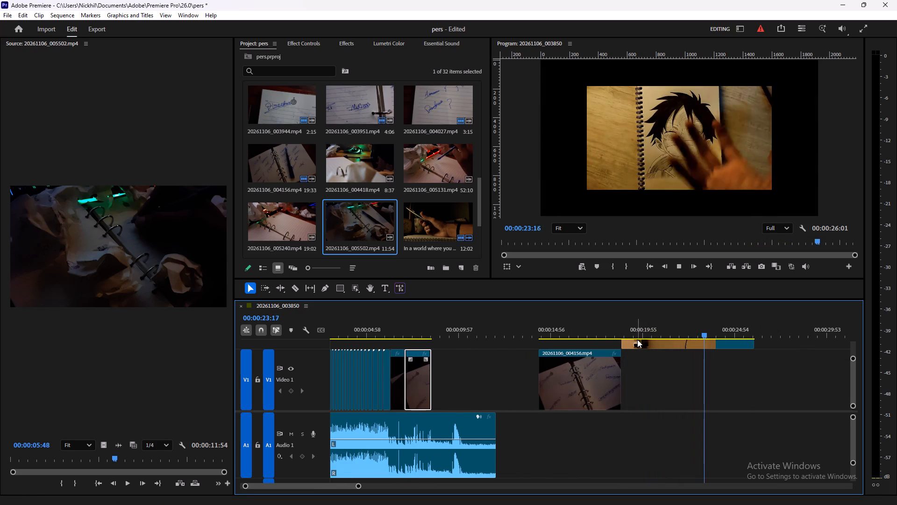
{"action": "key", "text": "space"}
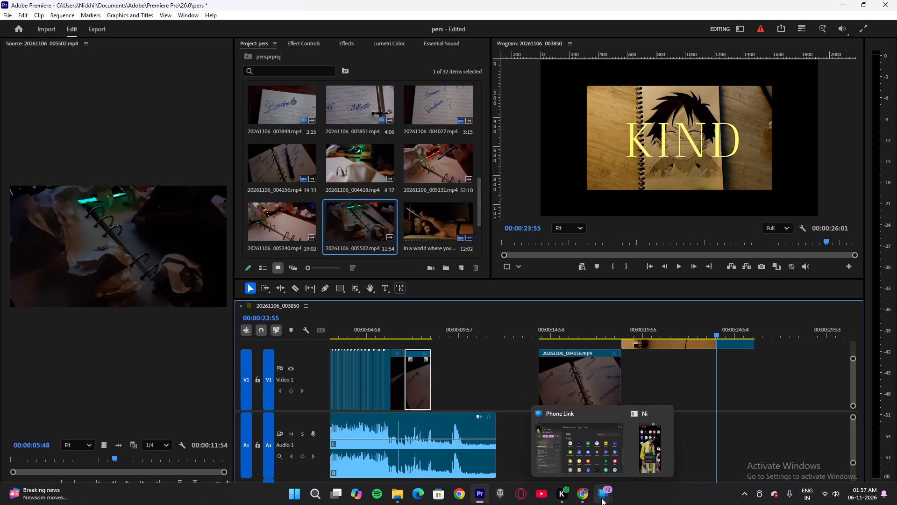
Switch to the mirrored phone in Phone Link and open the message-yourself chat in WhatsApp.
{"action": "left_click", "coordinate": [656, 452]}
{"action": "left_click", "coordinate": [392, 277]}
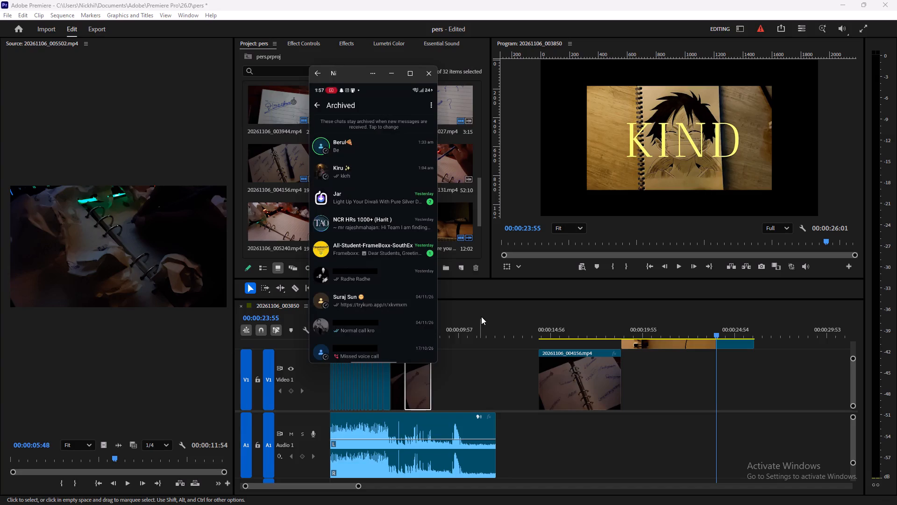
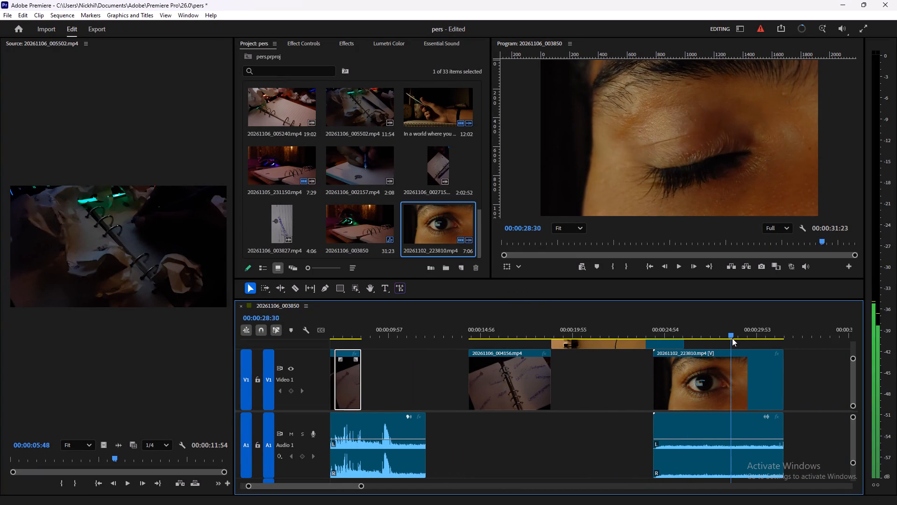
Scrub through the 20261102_223810 eye clip to the closed-eye frame and trim its start to 00:00:29:12.
{"action": "left_click_drag", "start_coordinate": [732, 338], "coordinate": [751, 344]}
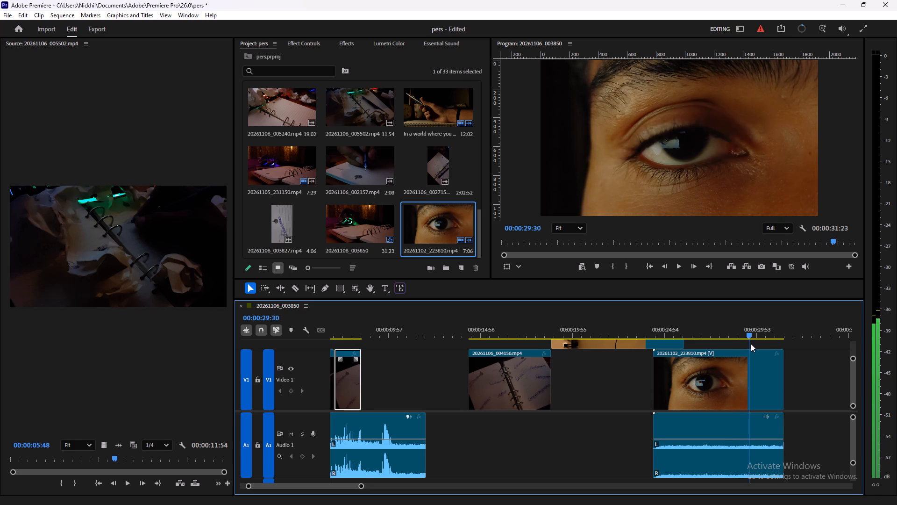
{"action": "left_click_drag", "start_coordinate": [751, 344], "coordinate": [745, 344]}
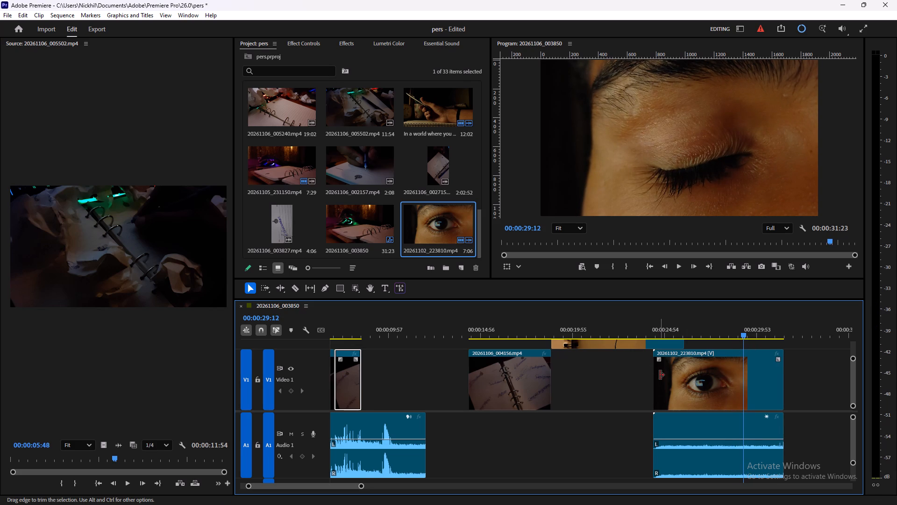
{"action": "left_click_drag", "start_coordinate": [658, 375], "coordinate": [751, 375]}
Unlink the audio from the video of the trimmed 20261102_223810 eye clip.
{"action": "right_click", "coordinate": [762, 378]}
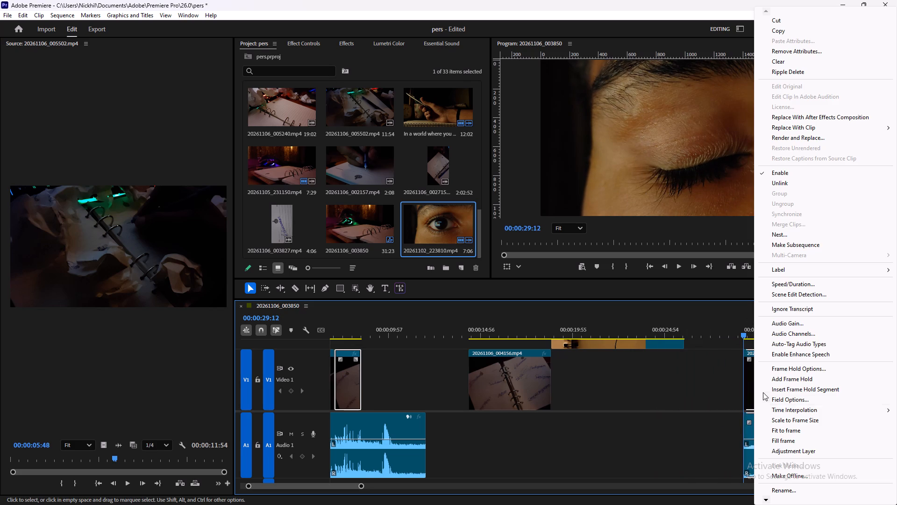
{"action": "left_click", "coordinate": [770, 183]}
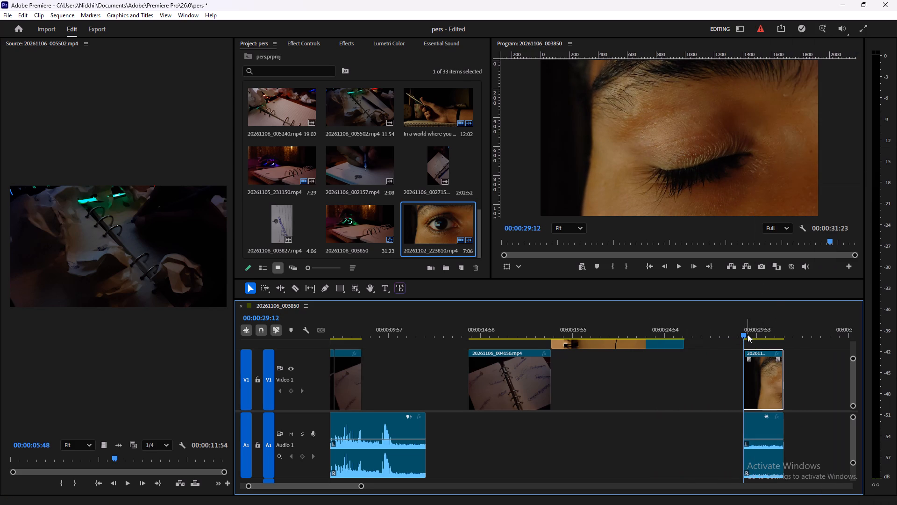
Play the start of the 20261102_223810 eye clip and delete its audio from Audio 1, keeping the video.
{"action": "key", "text": "space"}
{"action": "key", "text": "space"}
{"action": "left_click", "coordinate": [762, 431]}
{"action": "key", "text": "Delete"}
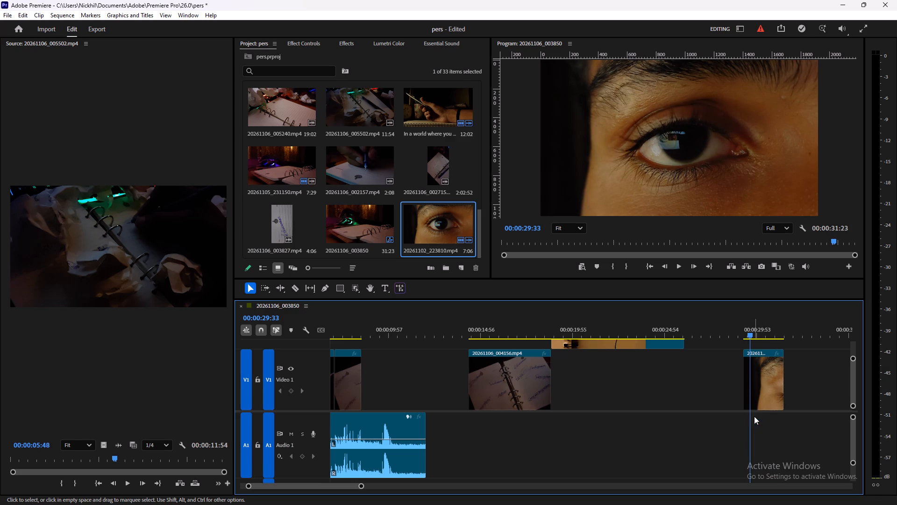
Play further through the eye clip and trim its end to 00:00:30:16.
{"action": "key", "text": "space"}
{"action": "key", "text": "space"}
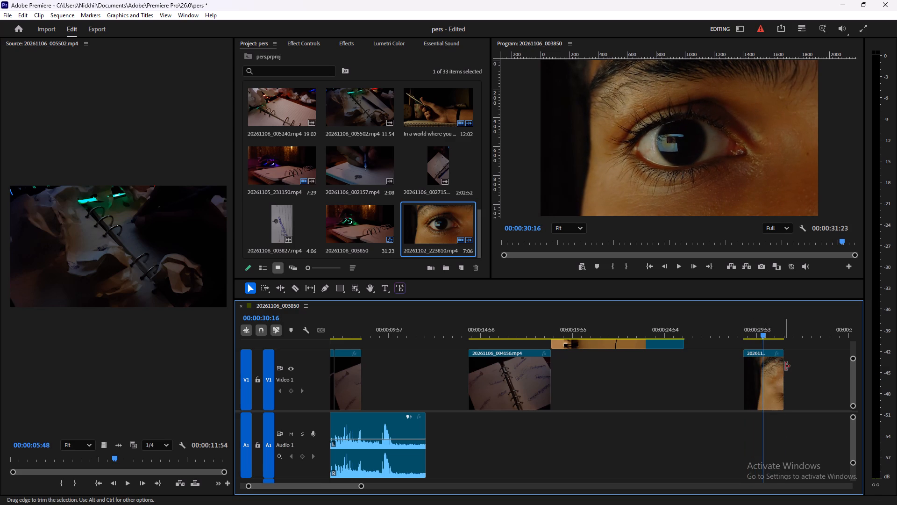
{"action": "left_click_drag", "start_coordinate": [784, 371], "coordinate": [763, 374]}
Move the trimmed eye clip back along Video 1 into the gap over the audio, starting at about 00:00:10.
{"action": "left_click_drag", "start_coordinate": [754, 380], "coordinate": [662, 379]}
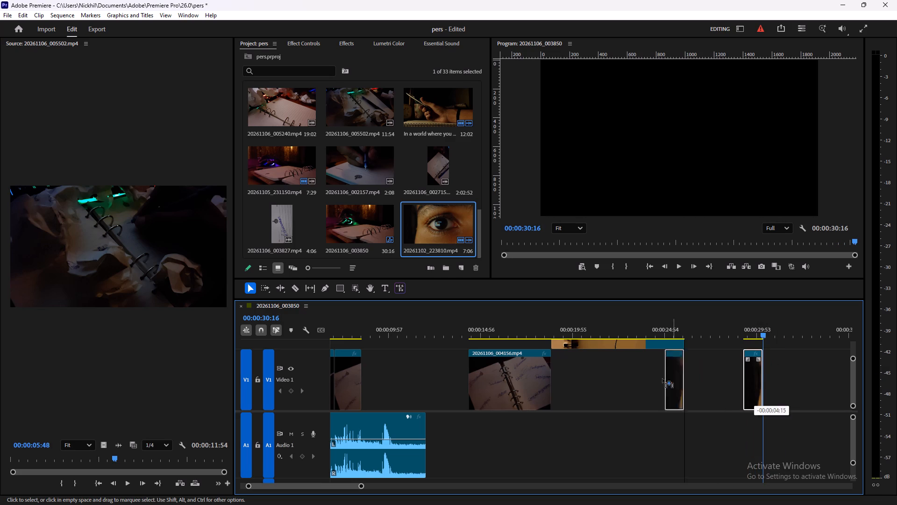
{"action": "left_click_drag", "start_coordinate": [662, 379], "coordinate": [403, 372]}
Play the notebook cuts against the audio, butt the eye clip against the end of the 20261106_004156 section, and play across the join.
{"action": "scroll", "coordinate": [371, 382], "scroll_direction": "up", "scroll_amount": 4, "text": "alt"}
{"action": "scroll", "coordinate": [372, 378], "scroll_direction": "up", "scroll_amount": 6, "text": "shift"}
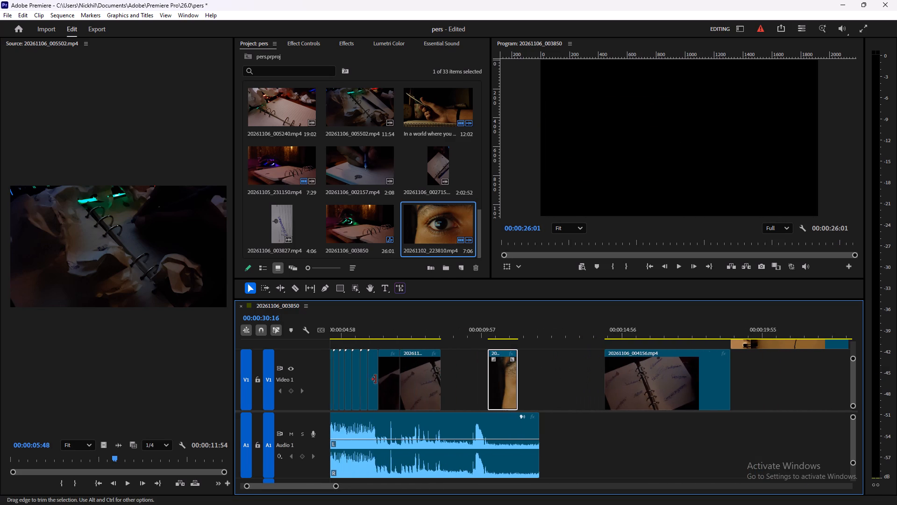
{"action": "scroll", "coordinate": [414, 376], "scroll_direction": "up", "scroll_amount": 4, "text": "alt"}
{"action": "left_click_drag", "start_coordinate": [424, 325], "coordinate": [363, 315]}
{"action": "key", "text": "space"}
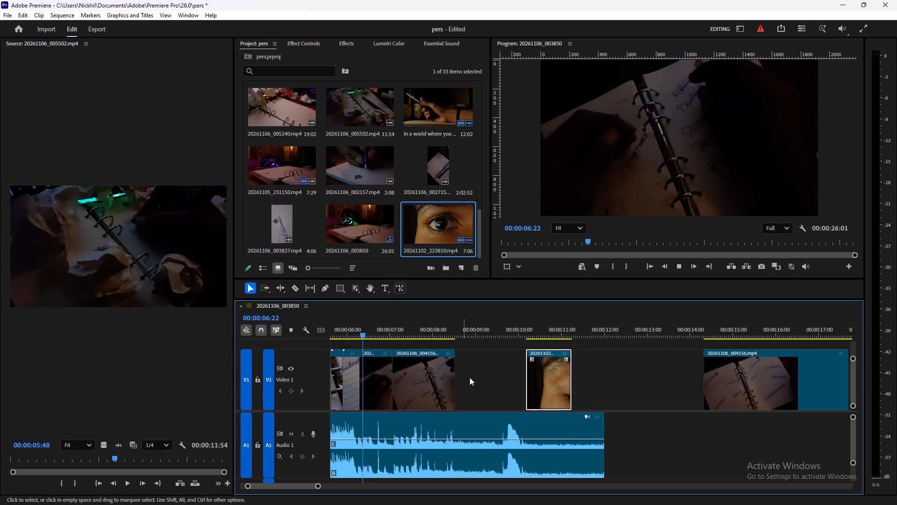
{"action": "key", "text": "space"}
{"action": "key", "text": "space"}
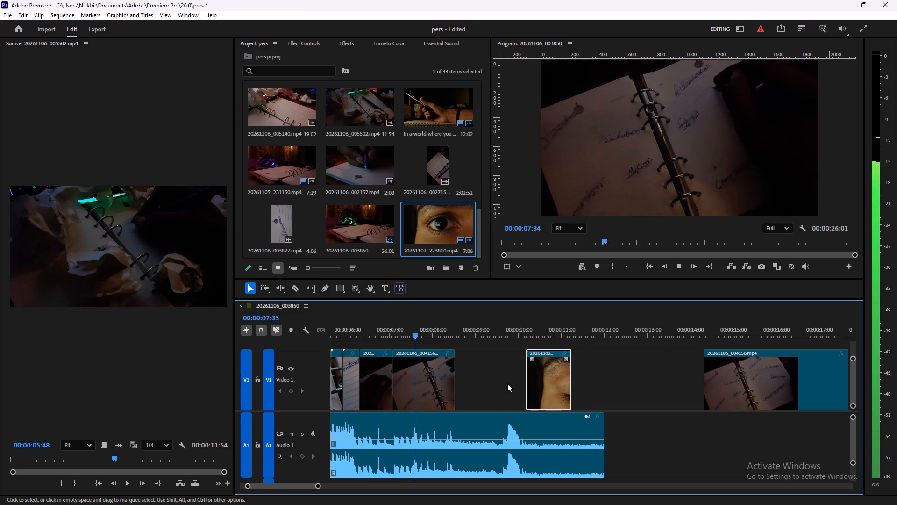
{"action": "key", "text": "space"}
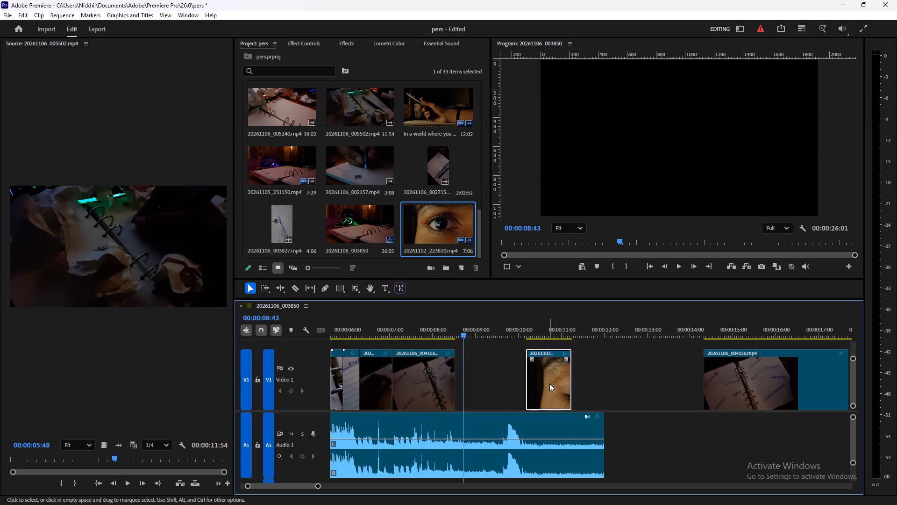
{"action": "left_click_drag", "start_coordinate": [549, 383], "coordinate": [477, 382]}
{"action": "key", "text": "space"}
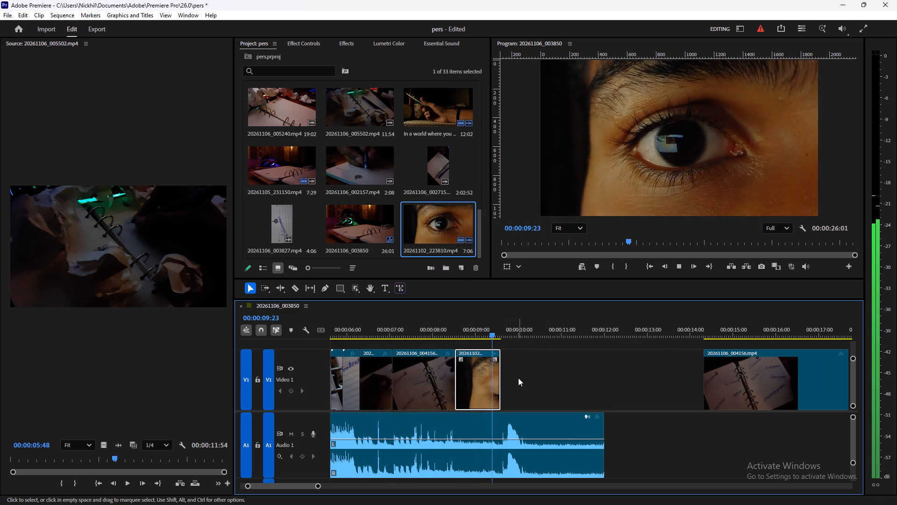
{"action": "key", "text": "space"}
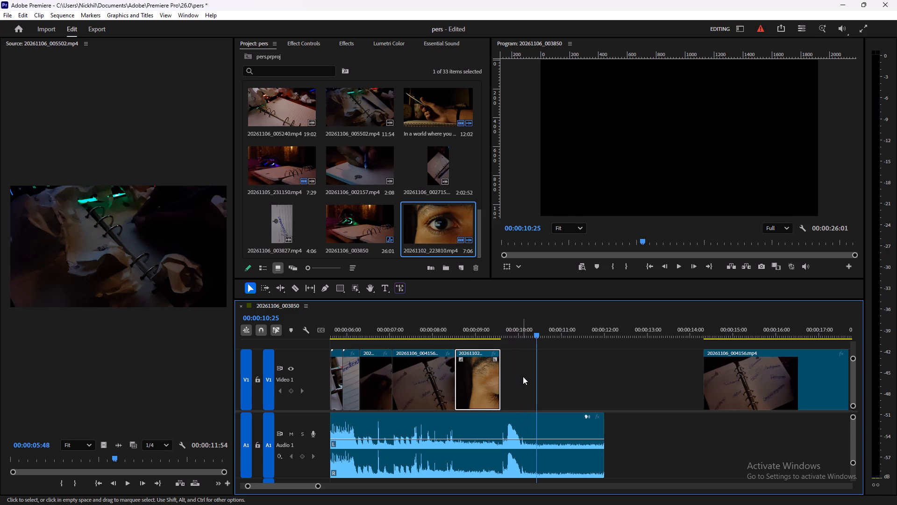
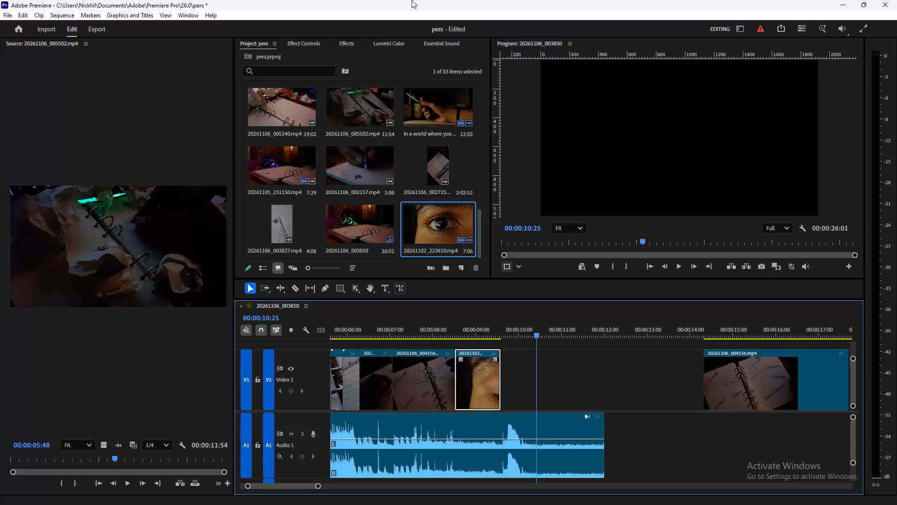
Play across the join from the 20261106_004156 notebook section through the eye clip to check its timing against the audio.
{"action": "left_click_drag", "start_coordinate": [502, 325], "coordinate": [435, 321]}
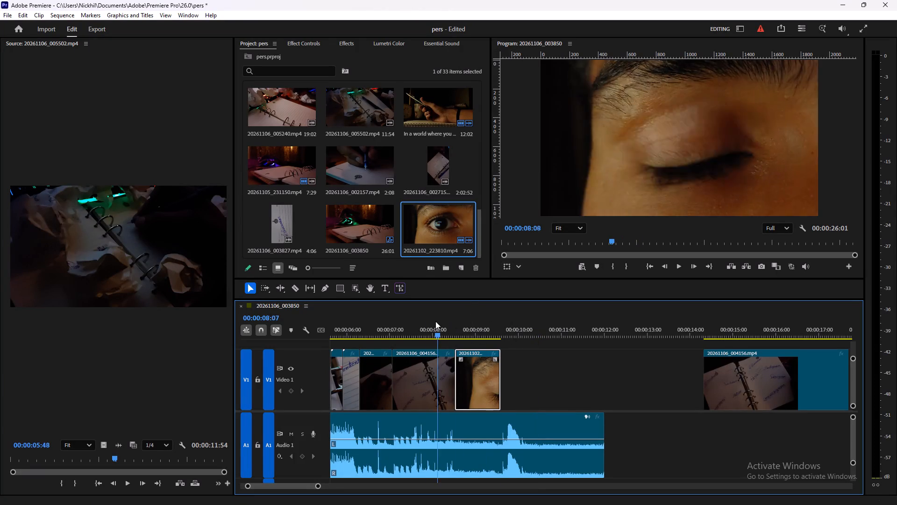
{"action": "left_click_drag", "start_coordinate": [435, 321], "coordinate": [422, 319]}
{"action": "key", "text": "space"}
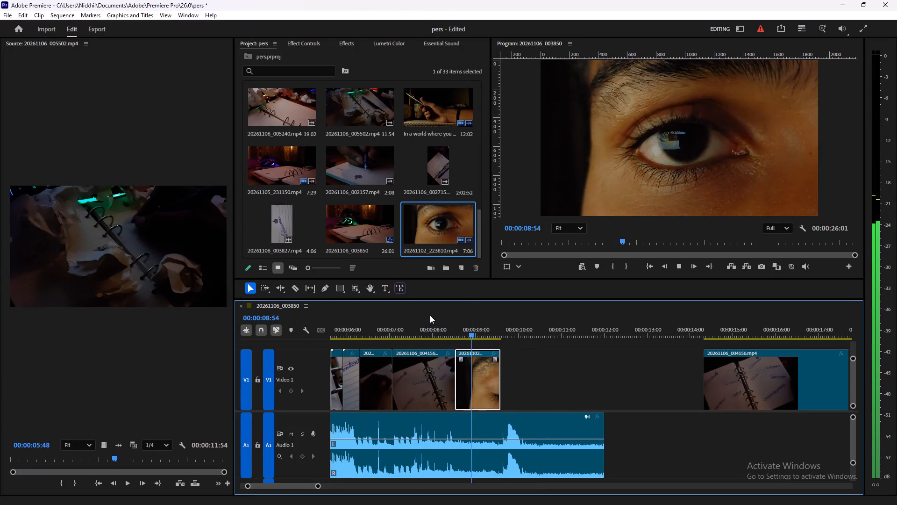
{"action": "key", "text": "space"}
{"action": "left_click", "coordinate": [478, 328]}
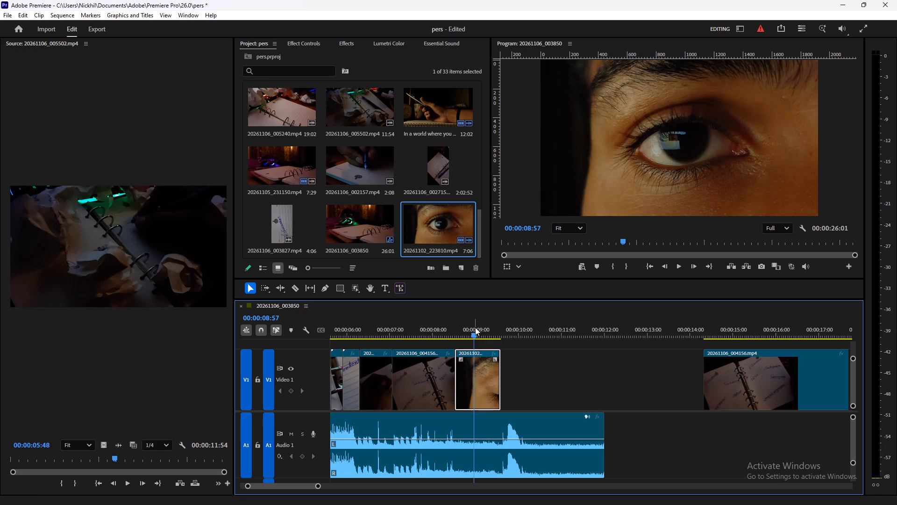
{"action": "key", "text": "space"}
{"action": "key", "text": "space"}
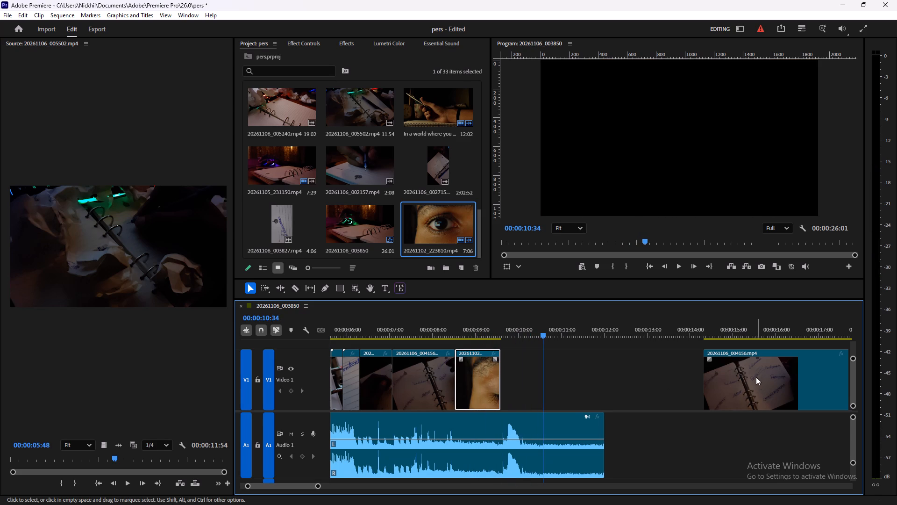
Preview 20261106_005240.mp4 and place its video only on Video 1, directly after the eye clip.
{"action": "scroll", "coordinate": [714, 347], "scroll_direction": "down", "scroll_amount": 6, "text": "shift"}
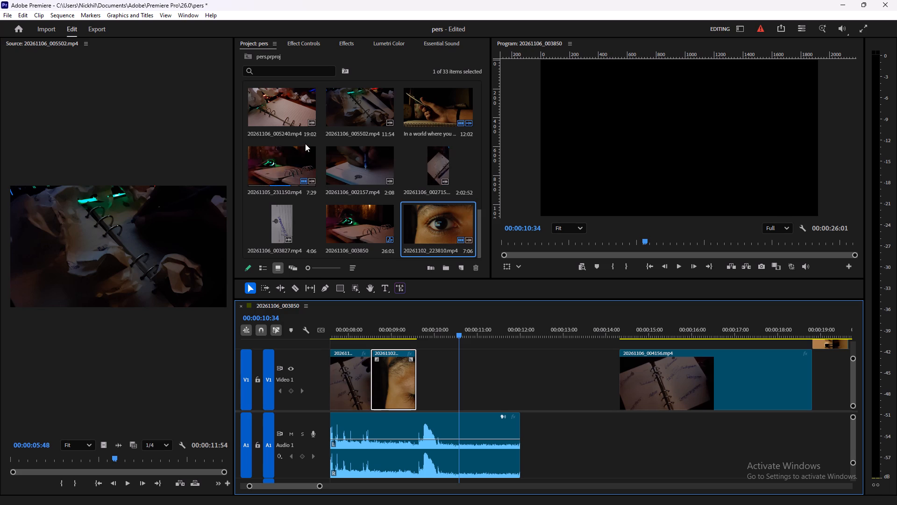
{"action": "scroll", "coordinate": [305, 144], "scroll_direction": "up", "scroll_amount": 1}
{"action": "double_click", "coordinate": [264, 169]}
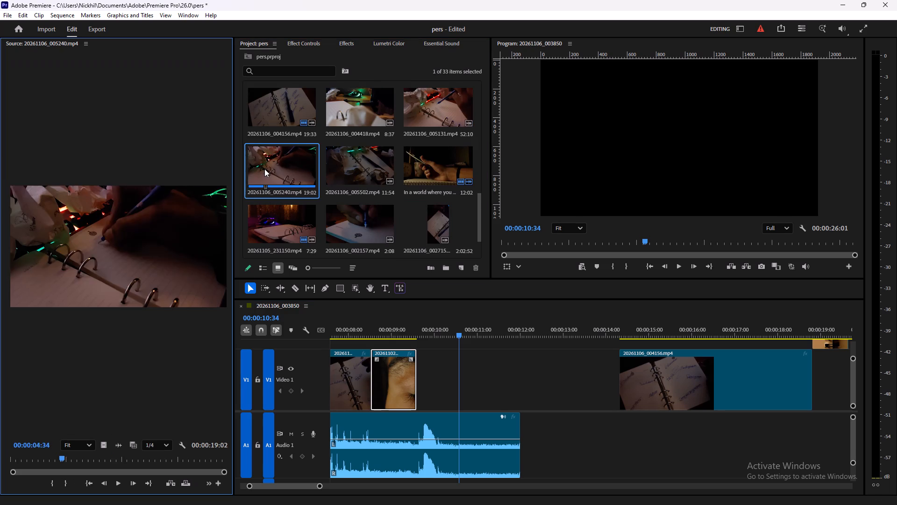
{"action": "key", "text": "space"}
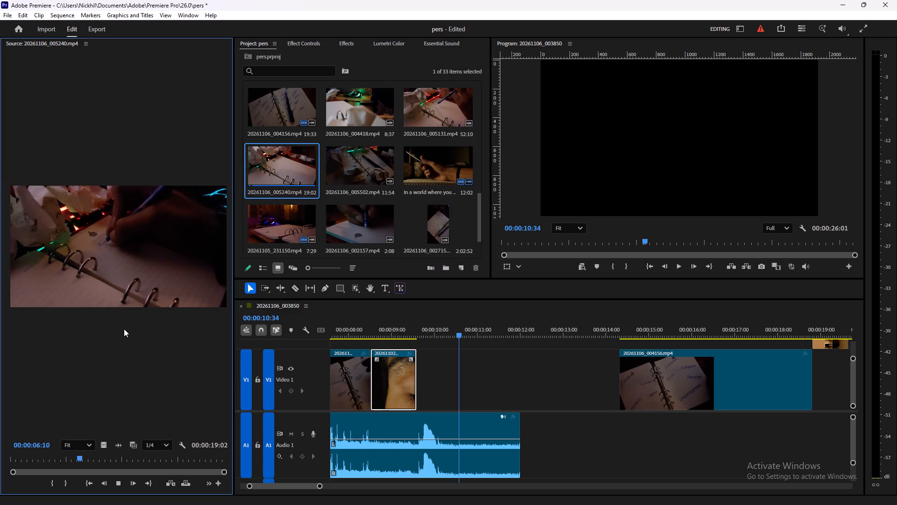
{"action": "key", "text": "space"}
{"action": "left_click_drag", "start_coordinate": [103, 447], "coordinate": [374, 404]}
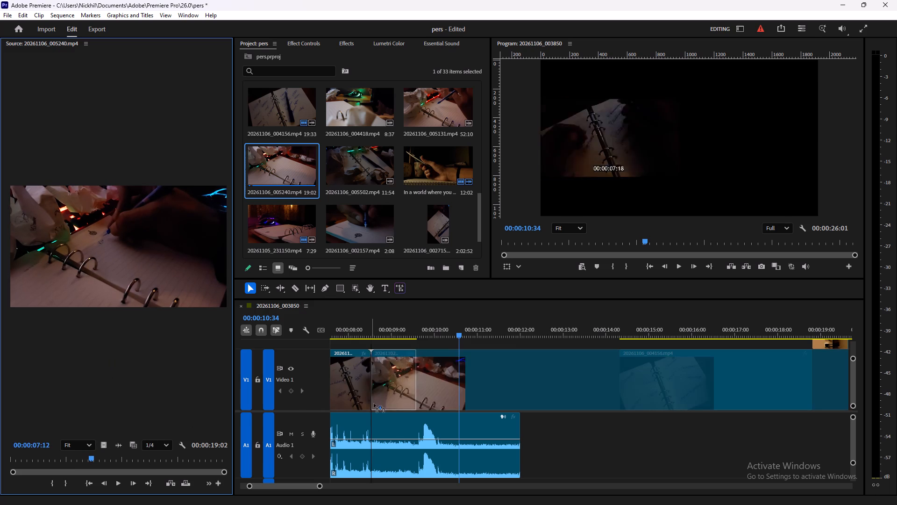
{"action": "left_click_drag", "start_coordinate": [374, 404], "coordinate": [420, 398]}
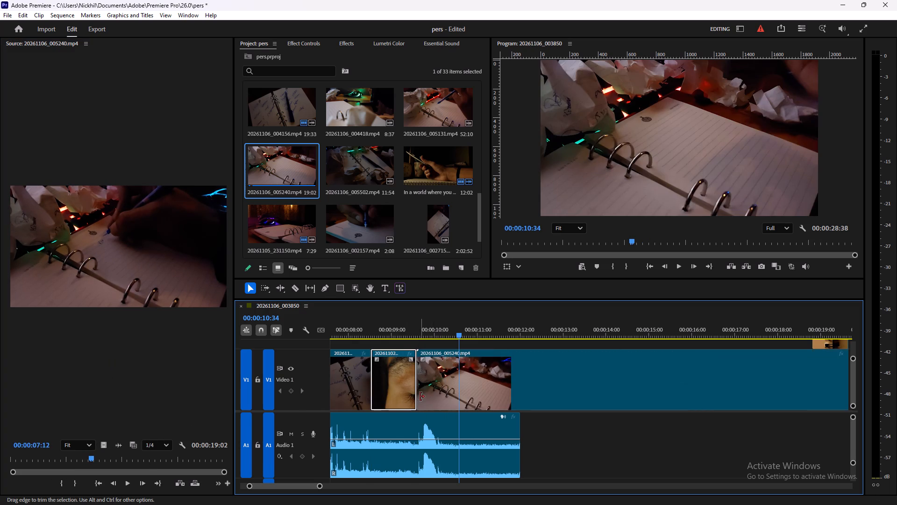
Cut the 20261106_005240 clip at the end of the audio, delete the remainder, and play from the join.
{"action": "key", "text": "c"}
{"action": "left_click", "coordinate": [518, 385]}
{"action": "key", "text": "v"}
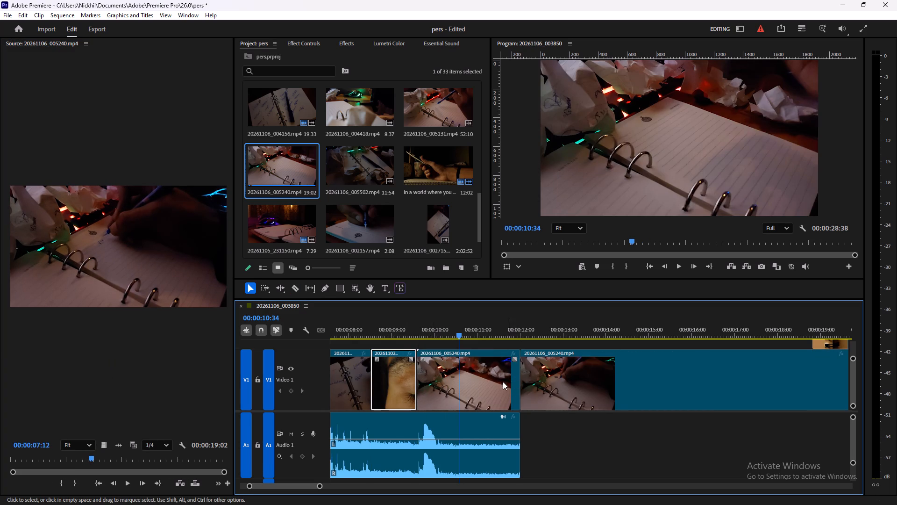
{"action": "left_click", "coordinate": [548, 368]}
{"action": "key", "text": "Delete"}
{"action": "left_click_drag", "start_coordinate": [437, 333], "coordinate": [421, 328]}
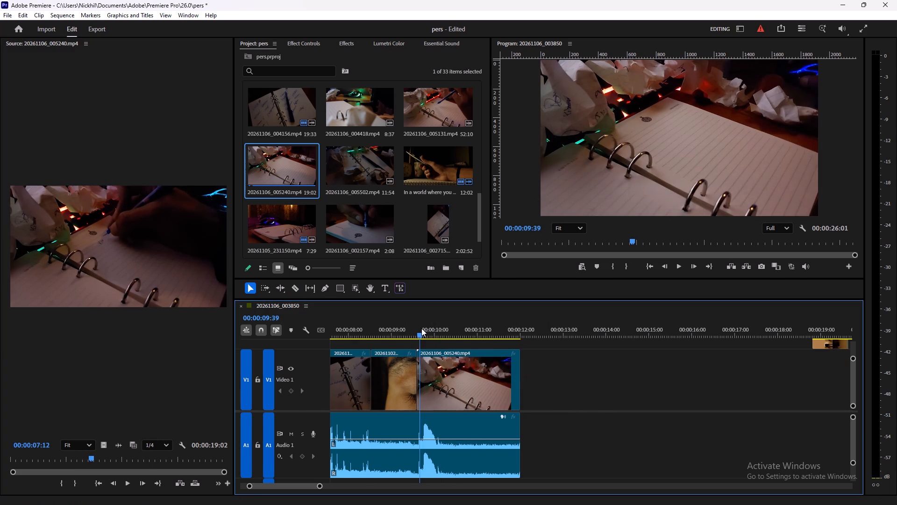
{"action": "left_click_drag", "start_coordinate": [421, 328], "coordinate": [420, 328]}
{"action": "key", "text": "space"}
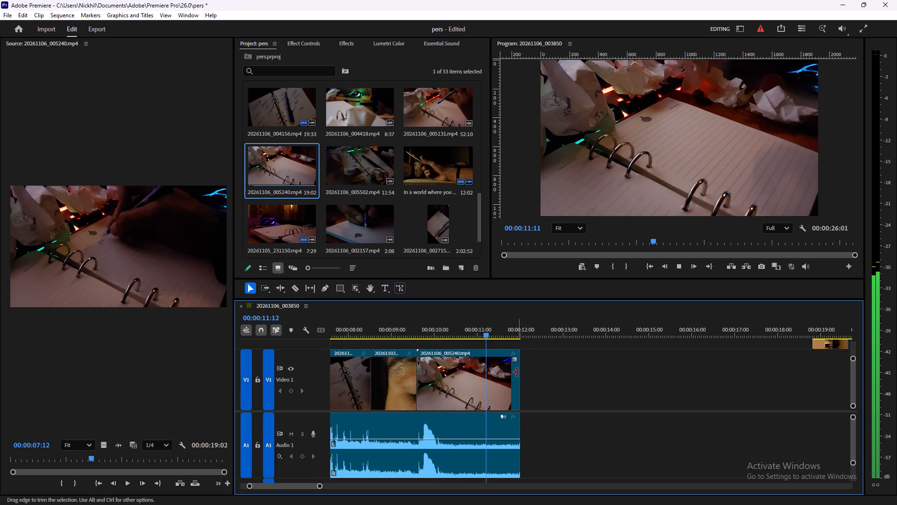
{"action": "key", "text": "space"}
Extend the 20261106_005240 clip's end to about 00:00:16:20 and trim its start to the writing hand at about 00:00:14:10.
{"action": "left_click_drag", "start_coordinate": [517, 372], "coordinate": [670, 385]}
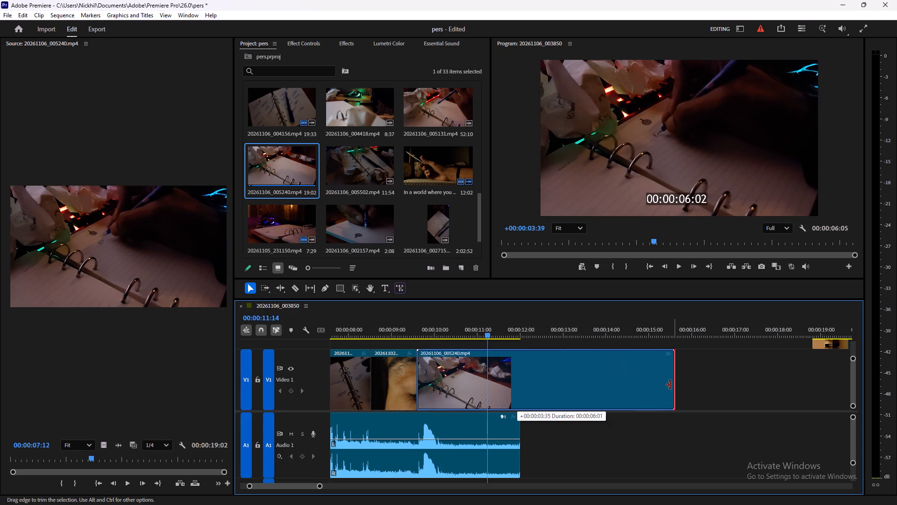
{"action": "left_click_drag", "start_coordinate": [670, 385], "coordinate": [702, 379]}
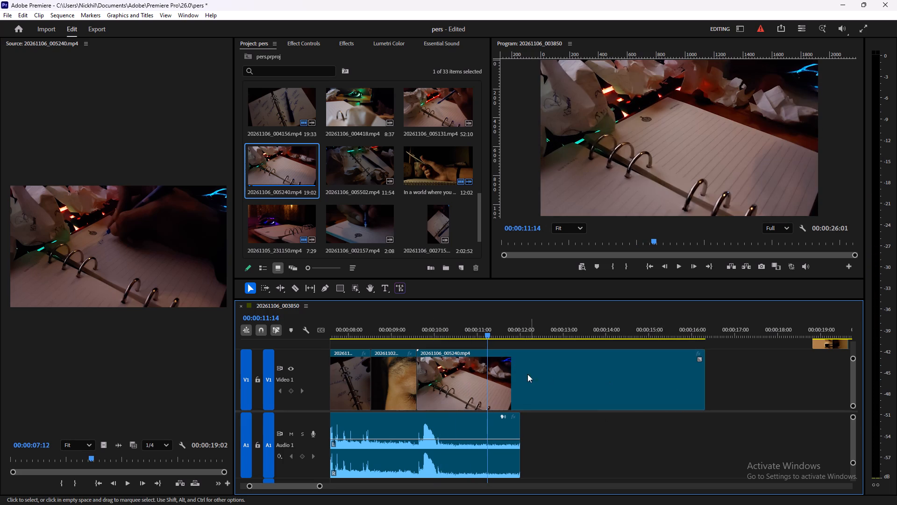
{"action": "left_click_drag", "start_coordinate": [421, 376], "coordinate": [509, 379]}
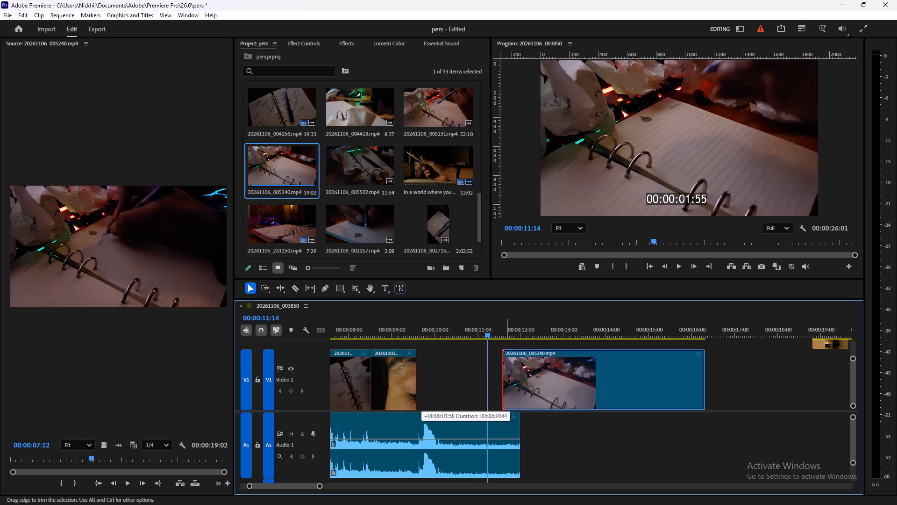
{"action": "left_click_drag", "start_coordinate": [509, 379], "coordinate": [560, 378]}
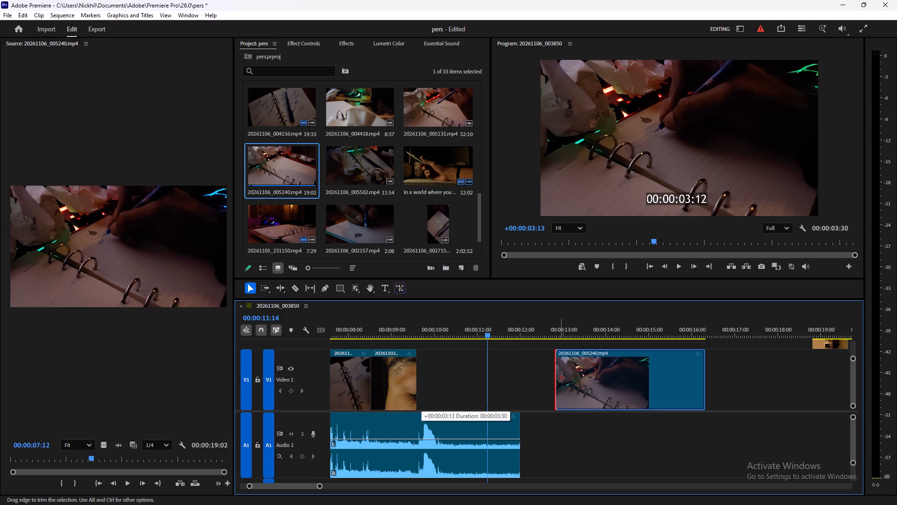
{"action": "left_click_drag", "start_coordinate": [560, 378], "coordinate": [610, 383]}
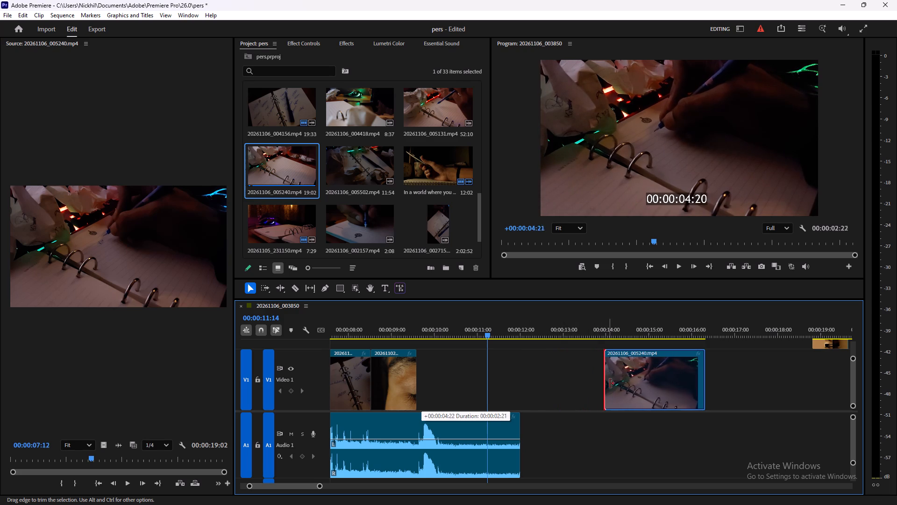
{"action": "left_click_drag", "start_coordinate": [610, 383], "coordinate": [619, 386]}
Move the trimmed 20261106_005240 clip back against the end of the eye clip and play across the join.
{"action": "left_click_drag", "start_coordinate": [648, 385], "coordinate": [443, 369]}
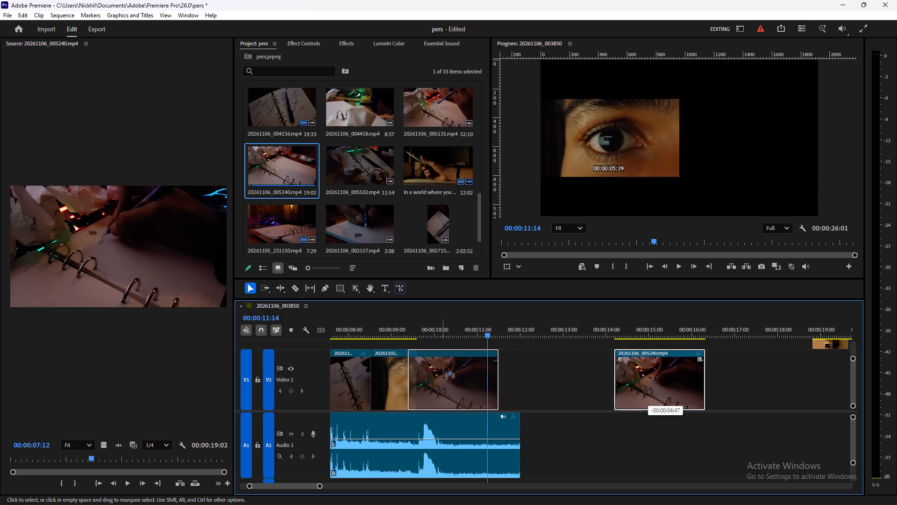
{"action": "left_click_drag", "start_coordinate": [443, 369], "coordinate": [448, 371]}
{"action": "left_click", "coordinate": [412, 325]}
{"action": "key", "text": "space"}
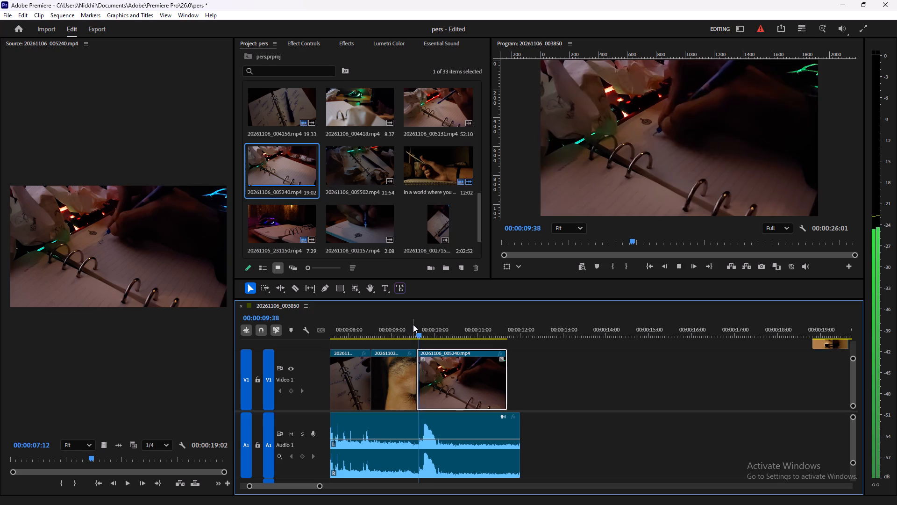
{"action": "key", "text": "space"}
{"action": "key", "text": "space"}
{"action": "key", "text": "space"}
Trim about 7 frames off the eye clip's end, butt the 20261106_005240 clip against it, and play the join.
{"action": "left_click_drag", "start_coordinate": [414, 379], "coordinate": [409, 376]}
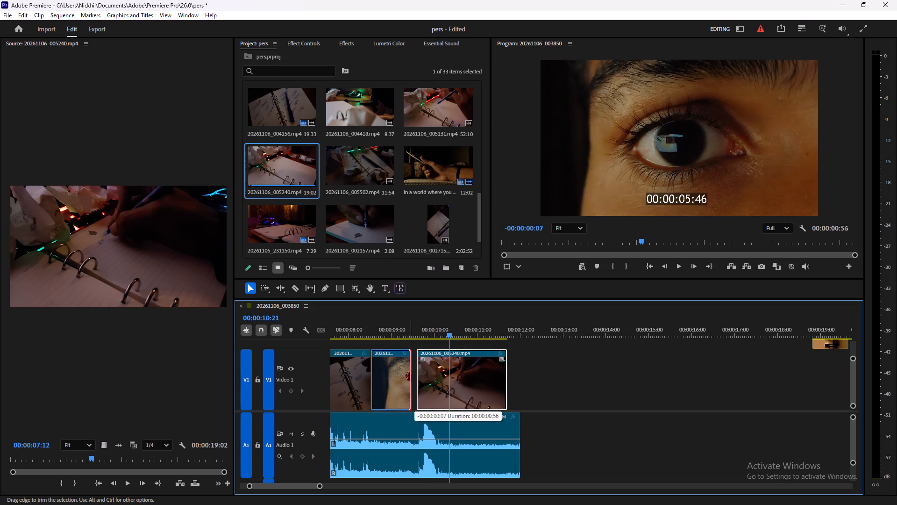
{"action": "left_click_drag", "start_coordinate": [409, 376], "coordinate": [408, 376]}
{"action": "left_click_drag", "start_coordinate": [442, 378], "coordinate": [438, 378]}
{"action": "left_click", "coordinate": [403, 328]}
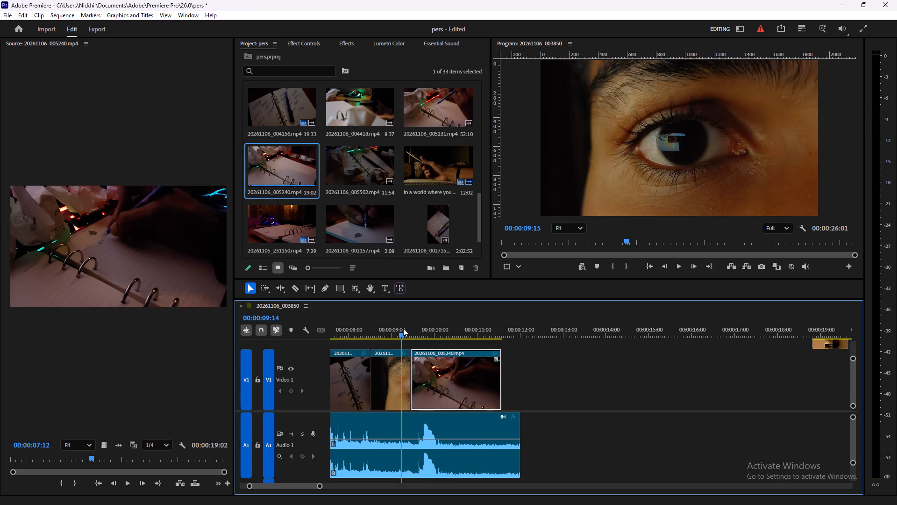
{"action": "key", "text": "space"}
{"action": "key", "text": "space"}
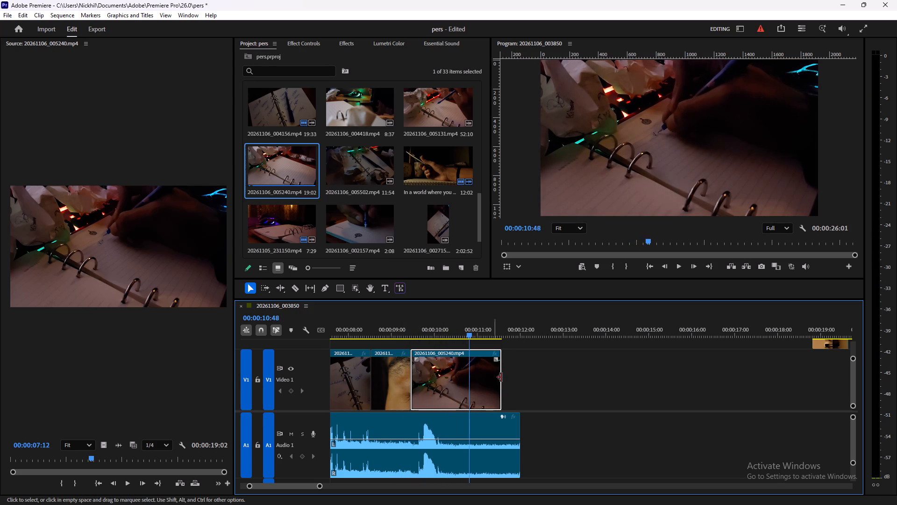
Extend the end of the 20261106_005240 clip to the end of the audio at about 00:00:12:00.
{"action": "left_click_drag", "start_coordinate": [499, 371], "coordinate": [516, 374]}
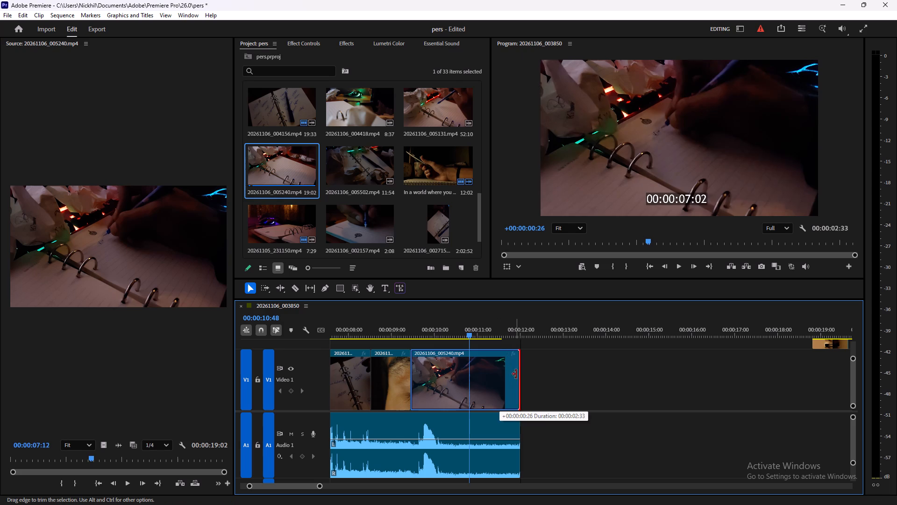
{"action": "left_click_drag", "start_coordinate": [516, 374], "coordinate": [518, 375]}
Set the speed of the 20261106_005240 clip to 130%.
{"action": "right_click", "coordinate": [481, 371]}
{"action": "scroll", "coordinate": [500, 385], "scroll_direction": "down", "scroll_amount": 5}
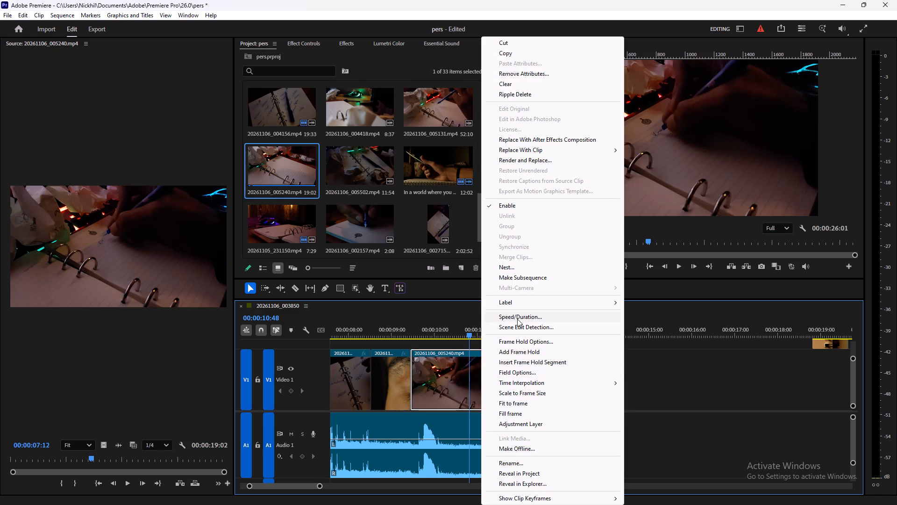
{"action": "left_click", "coordinate": [515, 317]}
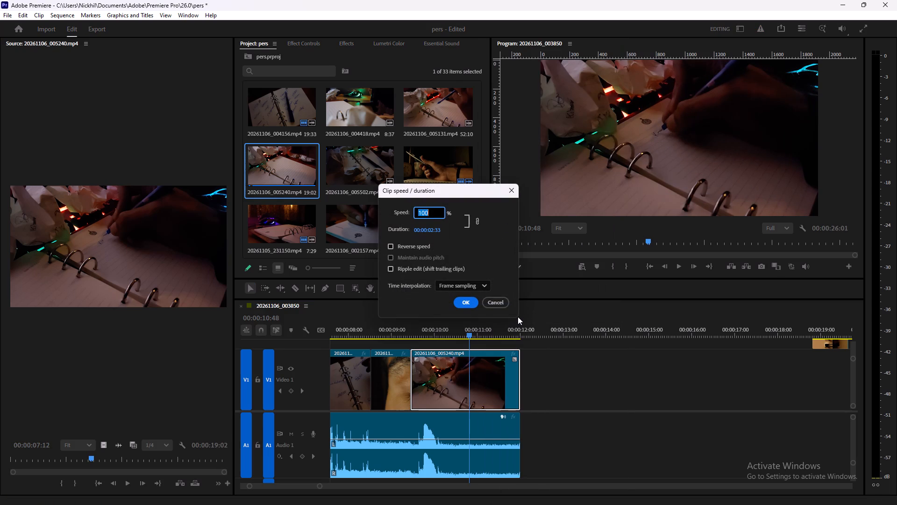
{"action": "type", "text": "120"}
{"action": "key", "text": "BackSpace"}
{"action": "key", "text": "BackSpace"}
{"action": "type", "text": "30"}
{"action": "key", "text": "Return"}
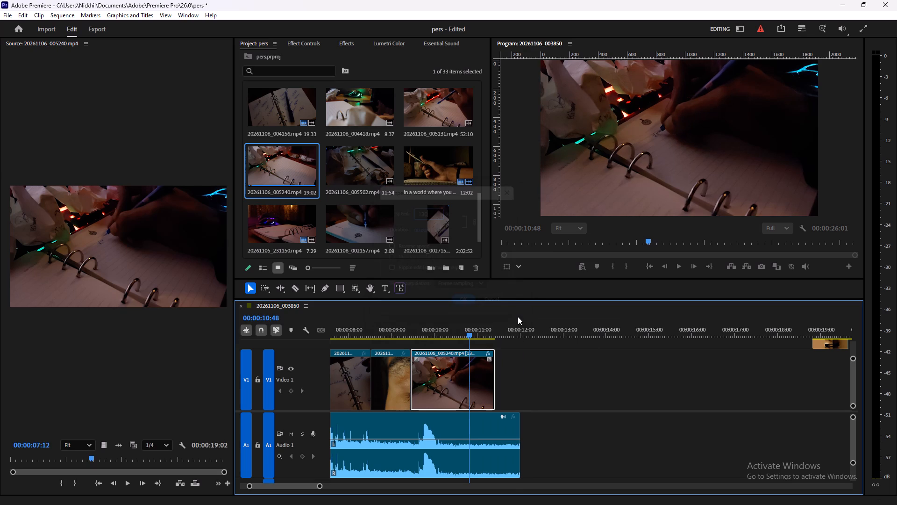
Extend the sped-up 20261106_005240 clip's end to the end of the audio and play it from the join.
{"action": "left_click_drag", "start_coordinate": [493, 386], "coordinate": [512, 388]}
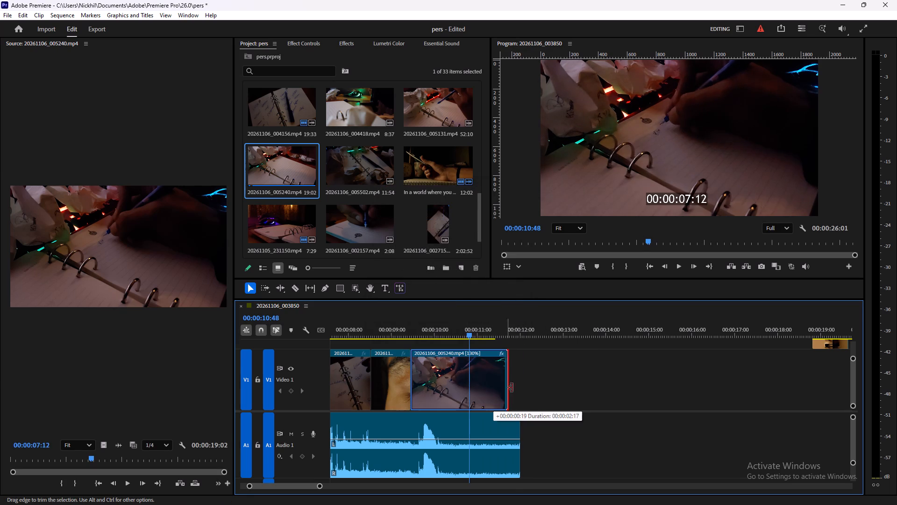
{"action": "left_click_drag", "start_coordinate": [512, 388], "coordinate": [520, 389]}
{"action": "left_click", "coordinate": [413, 326]}
{"action": "key", "text": "space"}
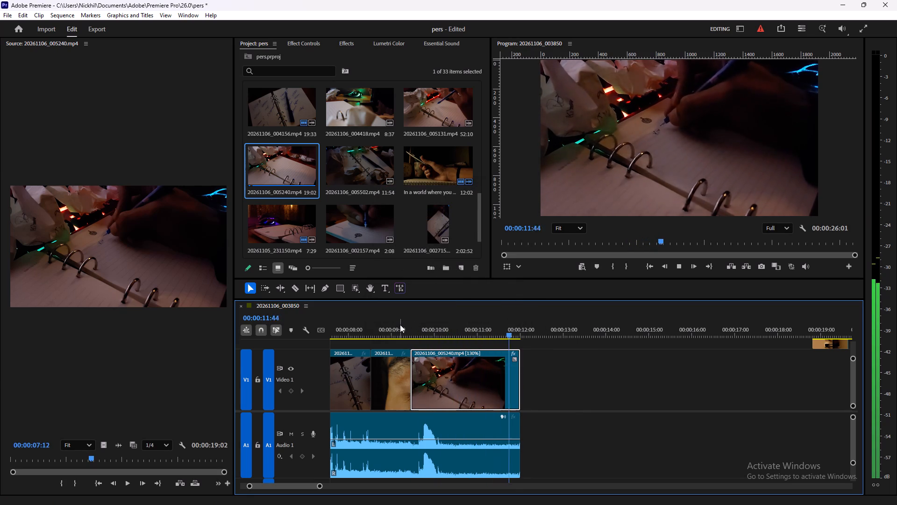
{"action": "key", "text": "space"}
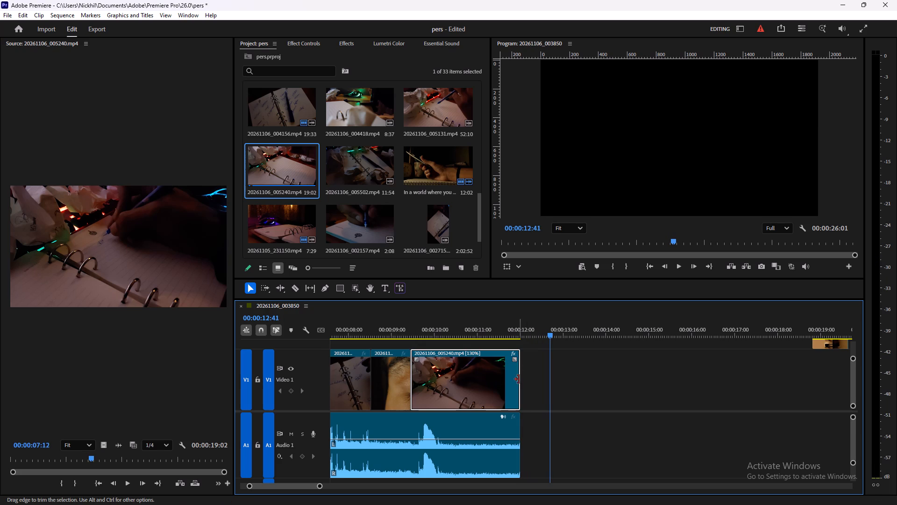
Trim about 55 frames off the start of the 20261106_005240 clip and butt it against the eye clip.
{"action": "left_click_drag", "start_coordinate": [483, 330], "coordinate": [442, 332]}
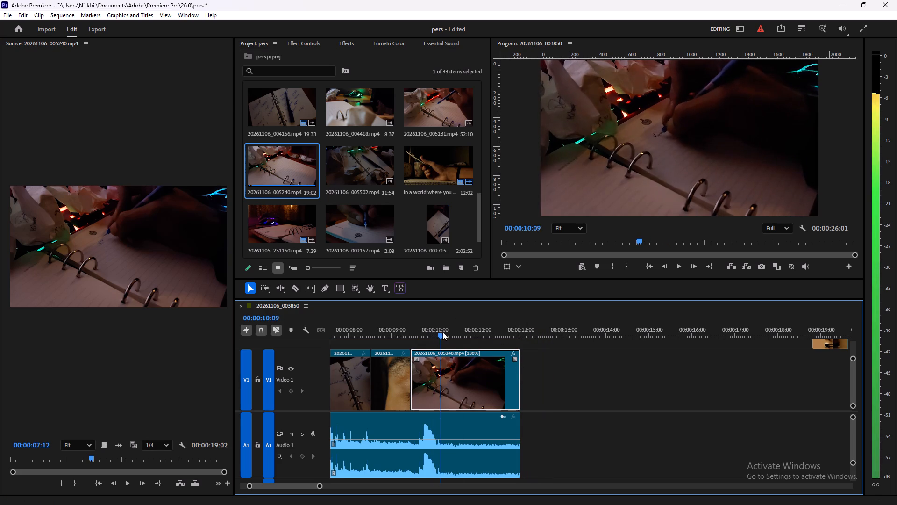
{"action": "left_click_drag", "start_coordinate": [442, 332], "coordinate": [452, 335]}
{"action": "left_click_drag", "start_coordinate": [413, 371], "coordinate": [449, 382]}
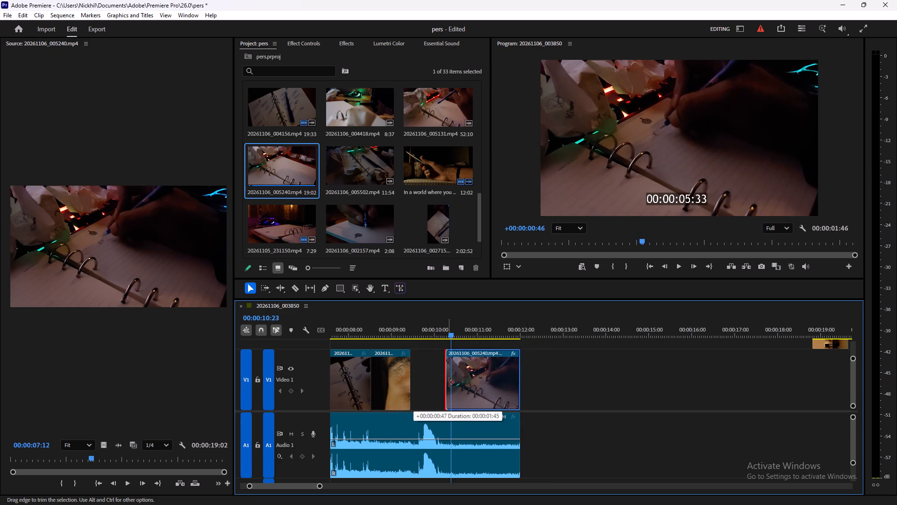
{"action": "left_click_drag", "start_coordinate": [449, 382], "coordinate": [455, 383]}
{"action": "left_click_drag", "start_coordinate": [494, 382], "coordinate": [455, 381]}
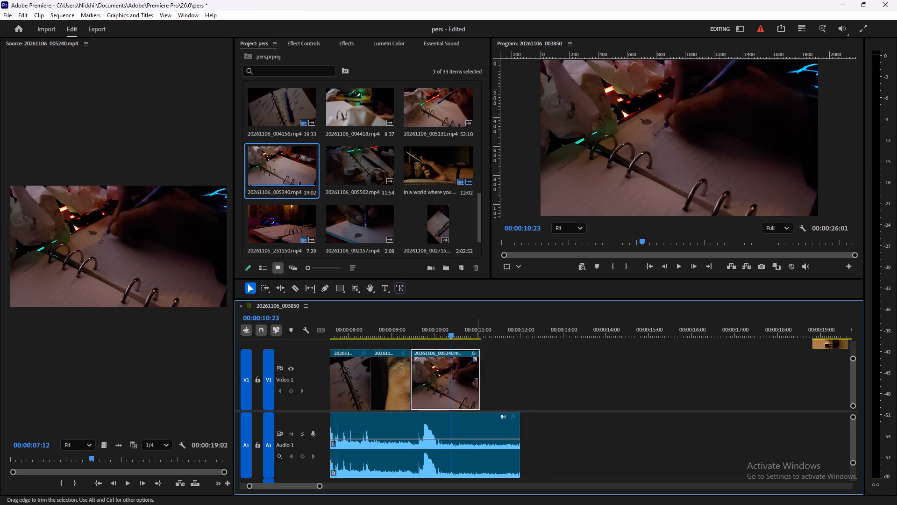
Extend the 20261106_005240 clip's end to the end of the audio again and play it through.
{"action": "left_click_drag", "start_coordinate": [478, 383], "coordinate": [521, 389]}
{"action": "left_click", "coordinate": [415, 326]}
{"action": "key", "text": "space"}
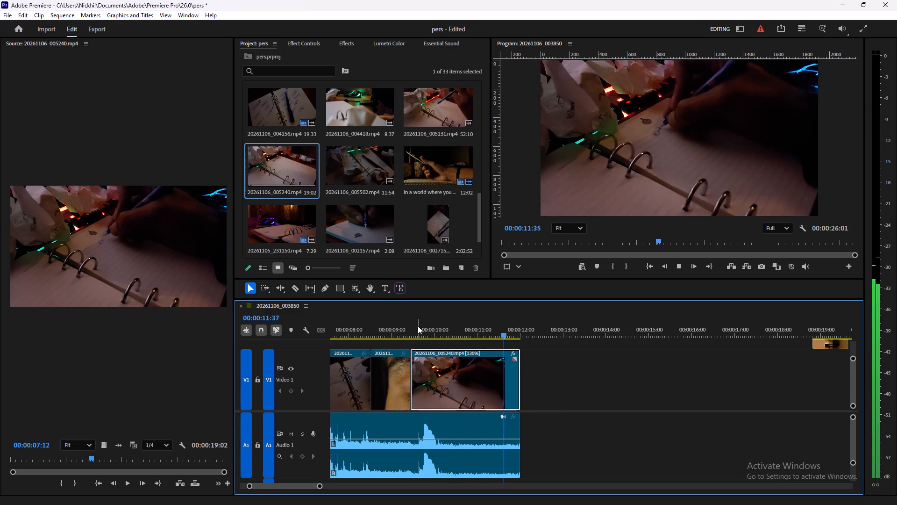
{"action": "key", "text": "space"}
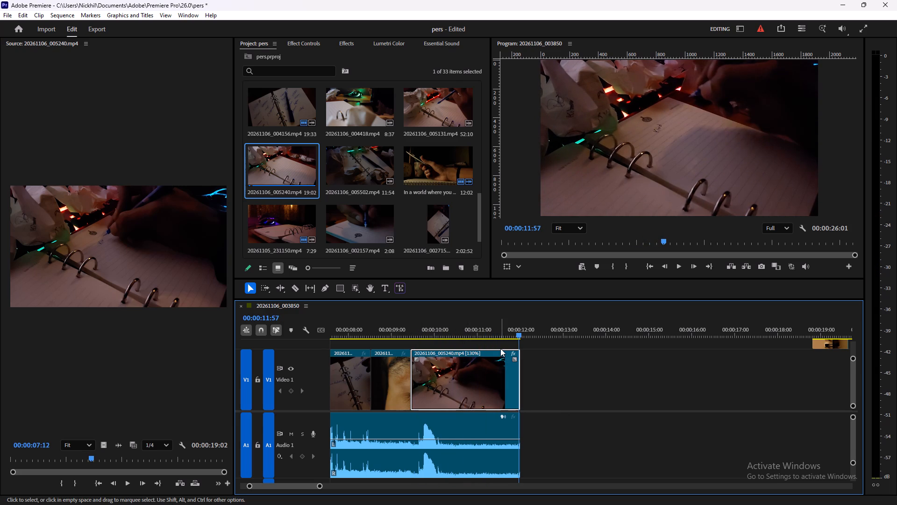
Set the speed of the 20261106_005240 clip to 110%.
{"action": "right_click", "coordinate": [470, 367]}
{"action": "scroll", "coordinate": [480, 371], "scroll_direction": "down", "scroll_amount": 7}
{"action": "left_click", "coordinate": [506, 317]}
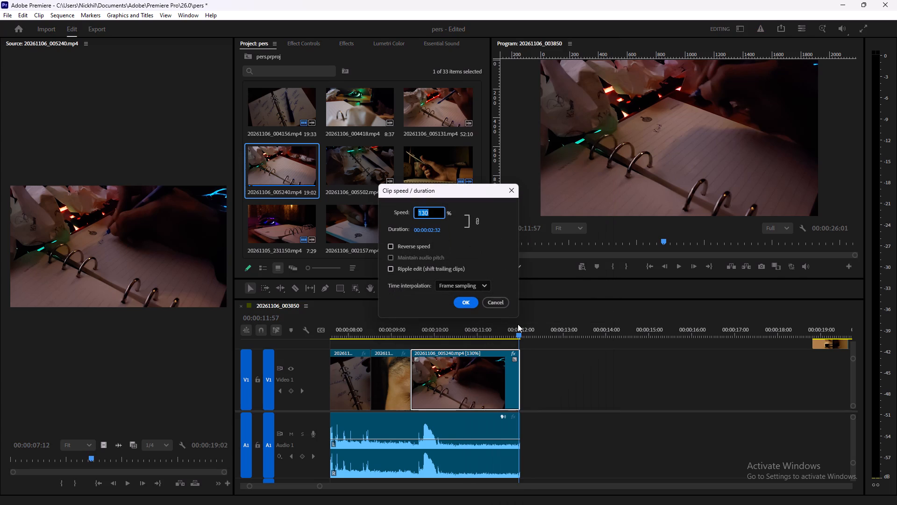
{"action": "type", "text": "100"}
{"action": "key", "text": "BackSpace"}
{"action": "key", "text": "BackSpace"}
{"action": "type", "text": "10"}
{"action": "key", "text": "Return"}
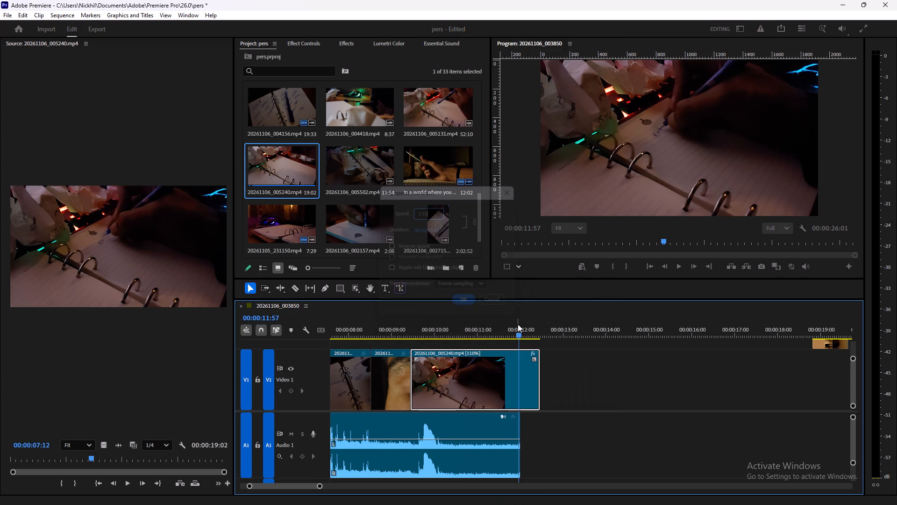
Trim about a second off the start of the 20261106_005240 clip and butt it against the eye clip.
{"action": "left_click_drag", "start_coordinate": [412, 382], "coordinate": [419, 383]}
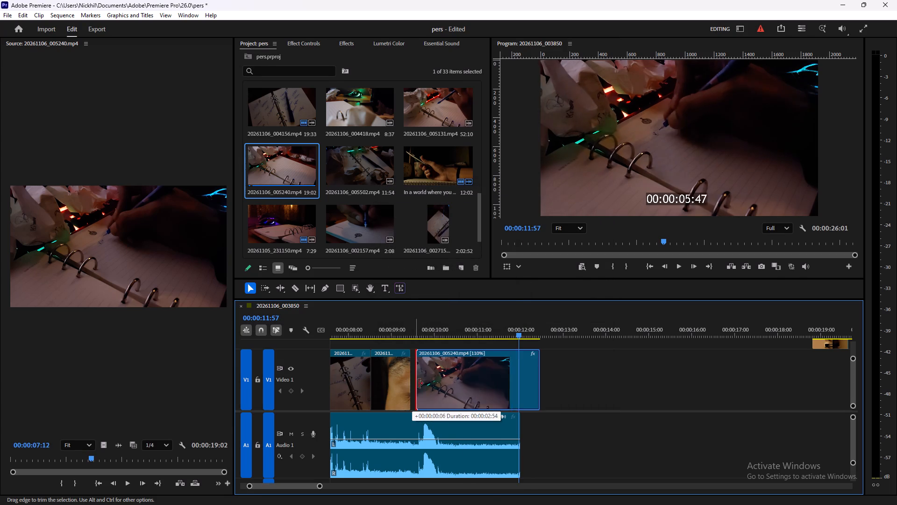
{"action": "left_click_drag", "start_coordinate": [419, 383], "coordinate": [464, 392]}
{"action": "left_click_drag", "start_coordinate": [499, 388], "coordinate": [448, 370]}
Extend the 20261106_005240 clip's end to the end of the audio and play it through.
{"action": "left_click_drag", "start_coordinate": [489, 388], "coordinate": [522, 395]}
{"action": "left_click_drag", "start_coordinate": [486, 331], "coordinate": [419, 325]}
{"action": "key", "text": "space"}
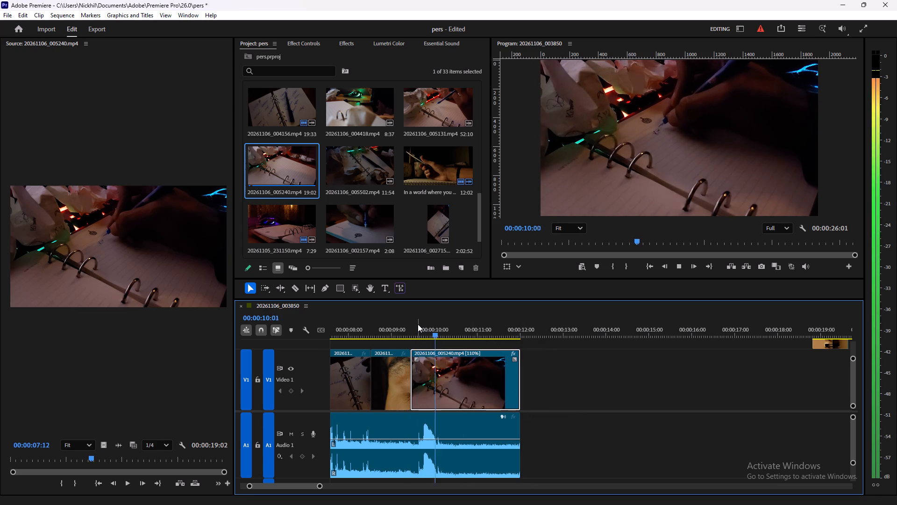
{"action": "key", "text": "space"}
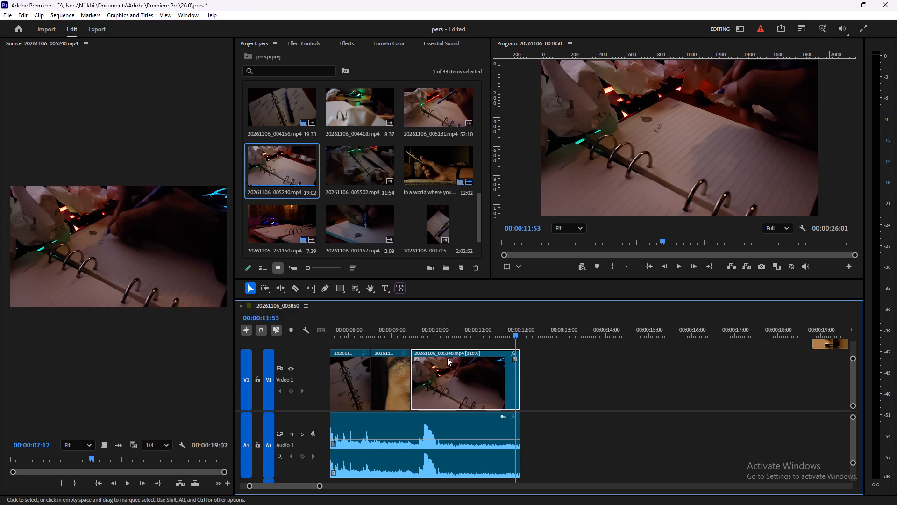
Play the whole sequence from the beginning in full screen to review the edit.
{"action": "left_click_drag", "start_coordinate": [433, 331], "coordinate": [84, 332]}
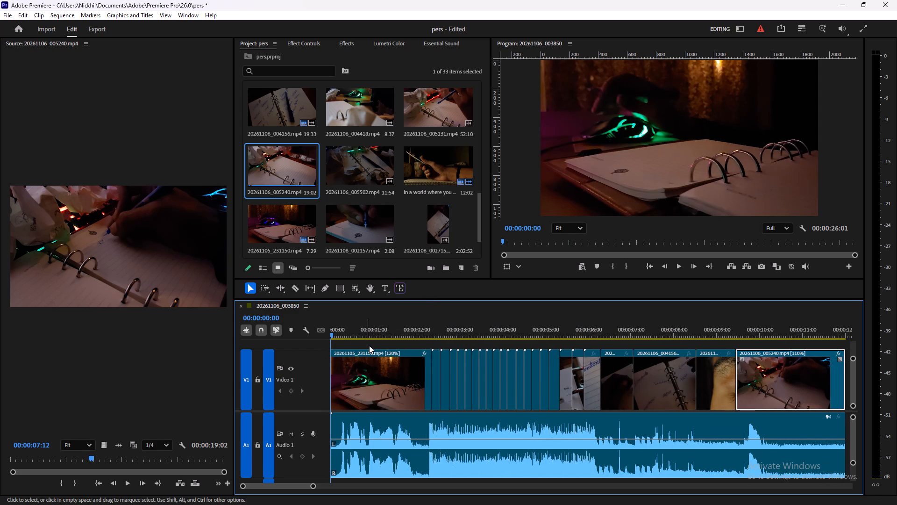
{"action": "left_click", "coordinate": [861, 33]}
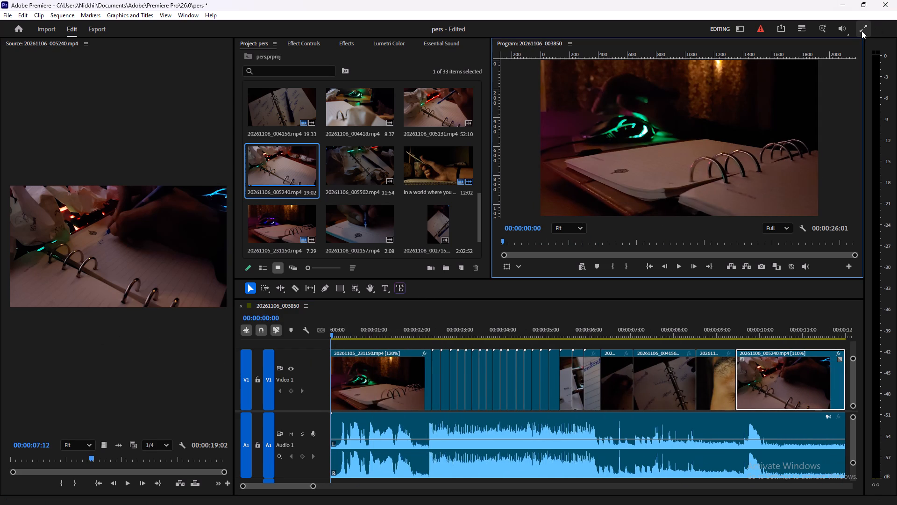
{"action": "key", "text": "space"}
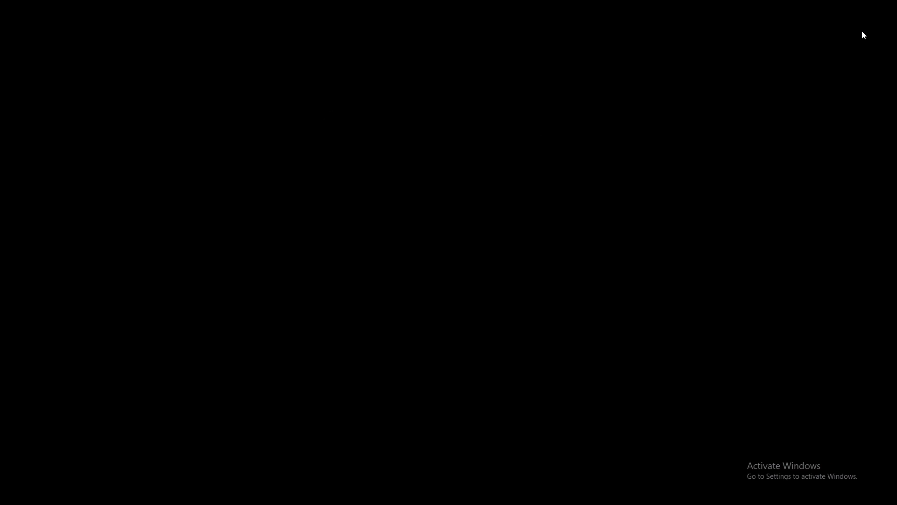
{"action": "key", "text": "Escape"}
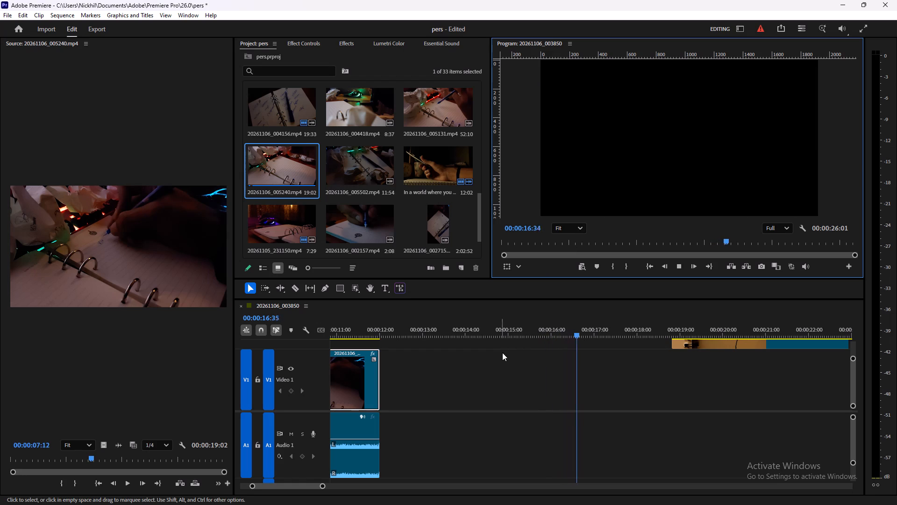
{"action": "key", "text": "space"}
Replay the sequence from the start to examine the timing of the handwritten-word cuts against the audio.
{"action": "left_click_drag", "start_coordinate": [530, 320], "coordinate": [224, 306]}
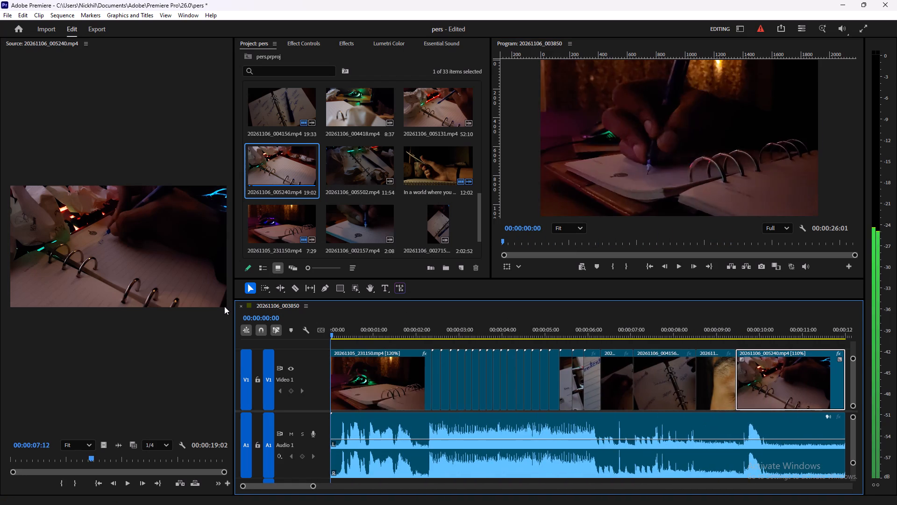
{"action": "left_click_drag", "start_coordinate": [224, 306], "coordinate": [226, 306]}
{"action": "key", "text": "space"}
{"action": "key", "text": "space"}
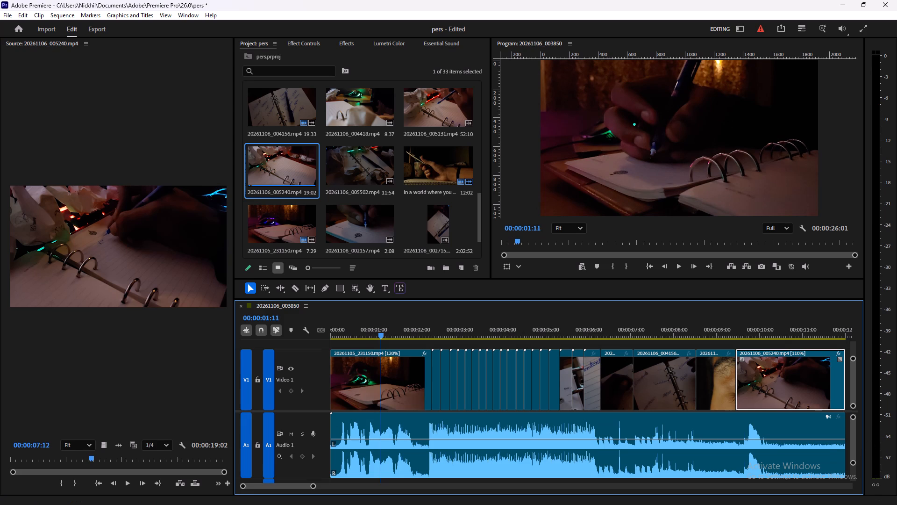
{"action": "key", "text": "space"}
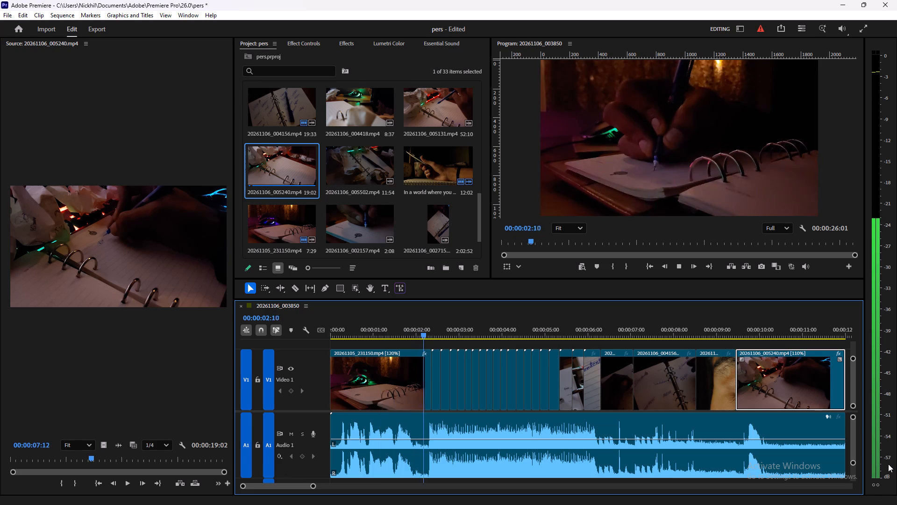
{"action": "key", "text": "space"}
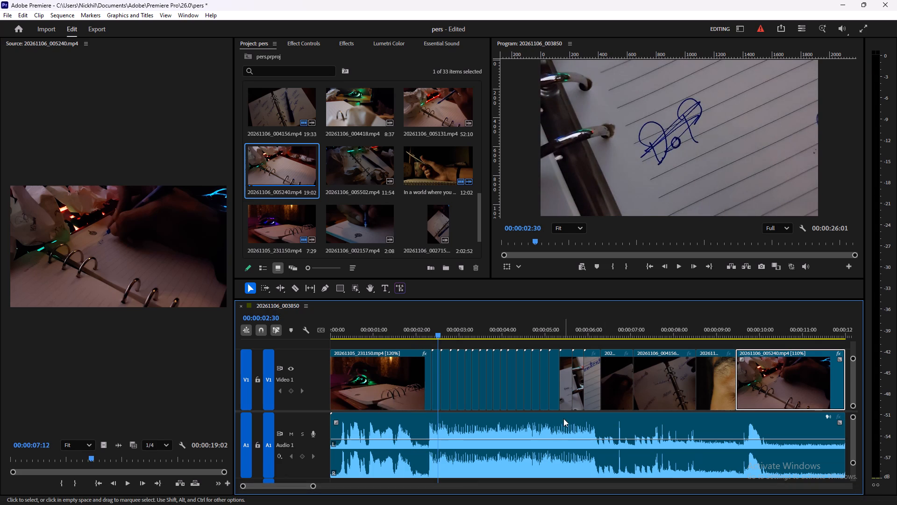
{"action": "scroll", "coordinate": [432, 390], "scroll_direction": "up", "scroll_amount": 13, "text": "alt"}
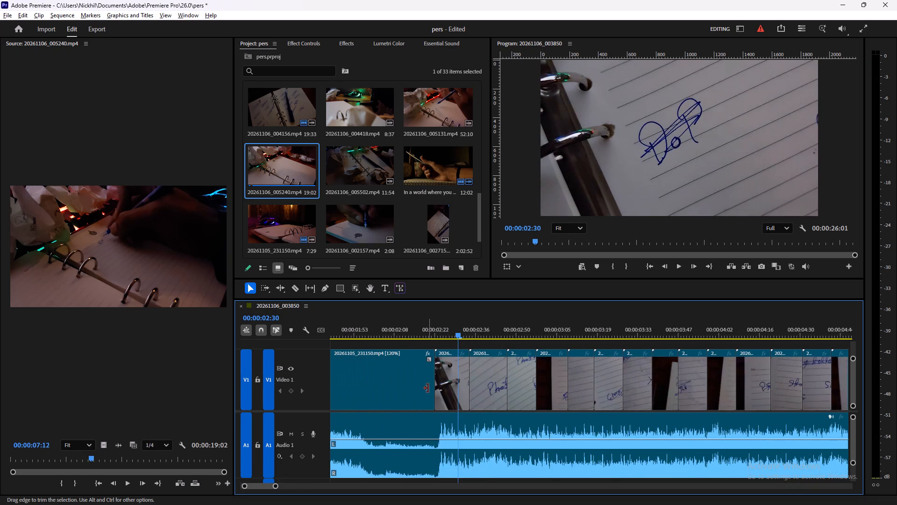
{"action": "scroll", "coordinate": [428, 388], "scroll_direction": "up", "scroll_amount": 13, "text": "alt"}
{"action": "scroll", "coordinate": [470, 346], "scroll_direction": "down", "scroll_amount": 10, "text": "alt"}
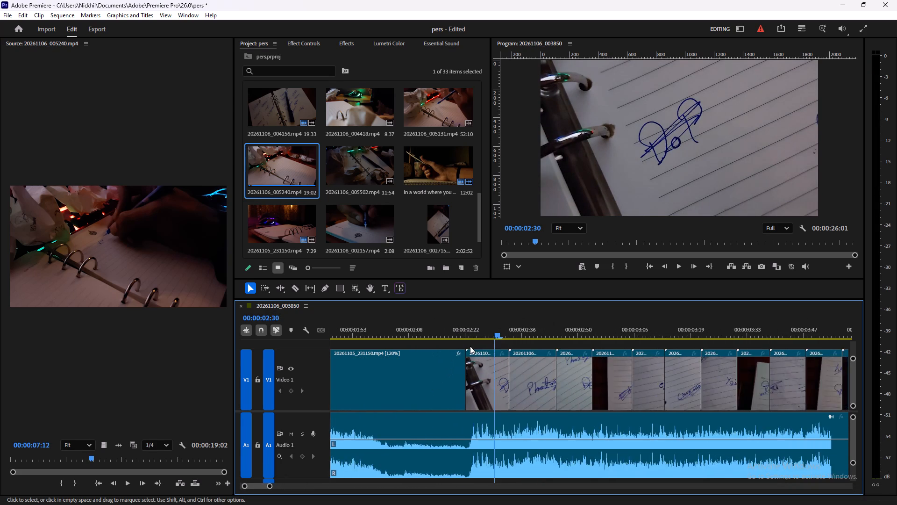
{"action": "scroll", "coordinate": [470, 346], "scroll_direction": "down", "scroll_amount": 15, "text": "alt"}
{"action": "key", "text": "space"}
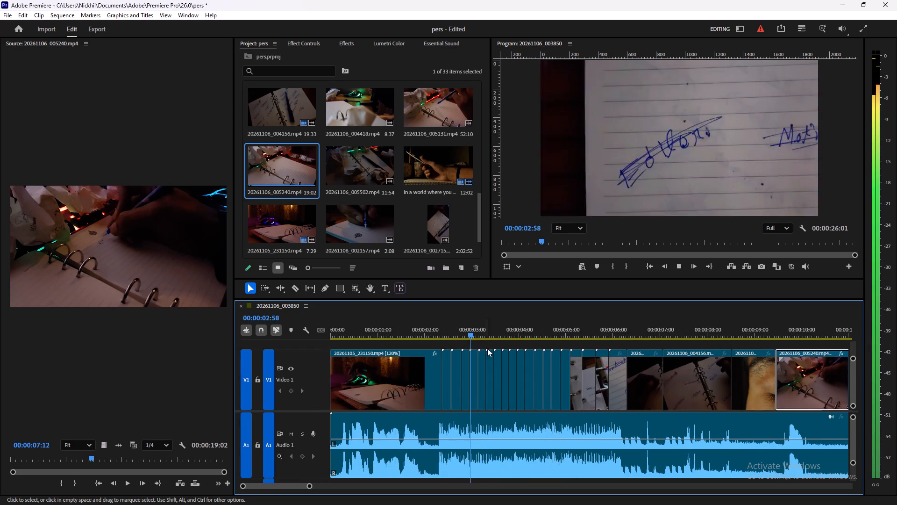
{"action": "key", "text": "space"}
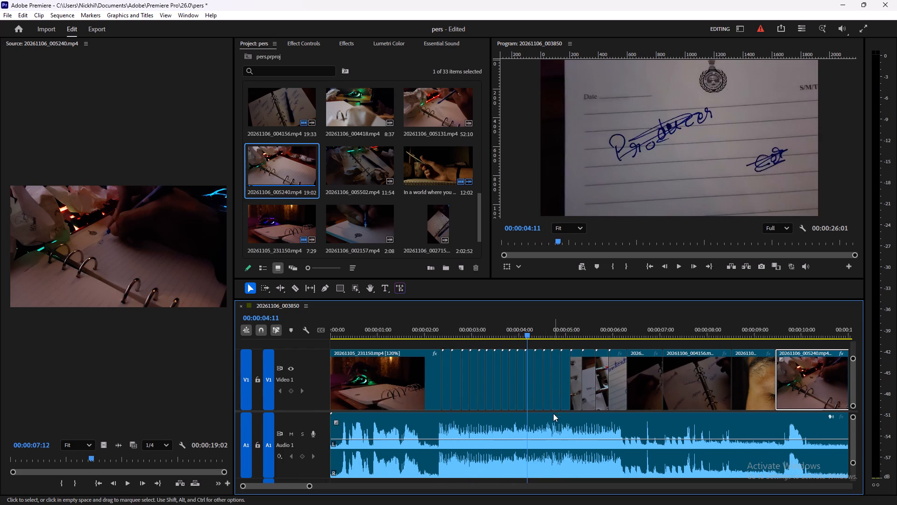
{"action": "key", "text": "space"}
{"action": "key", "text": "space"}
{"action": "key", "text": "space"}
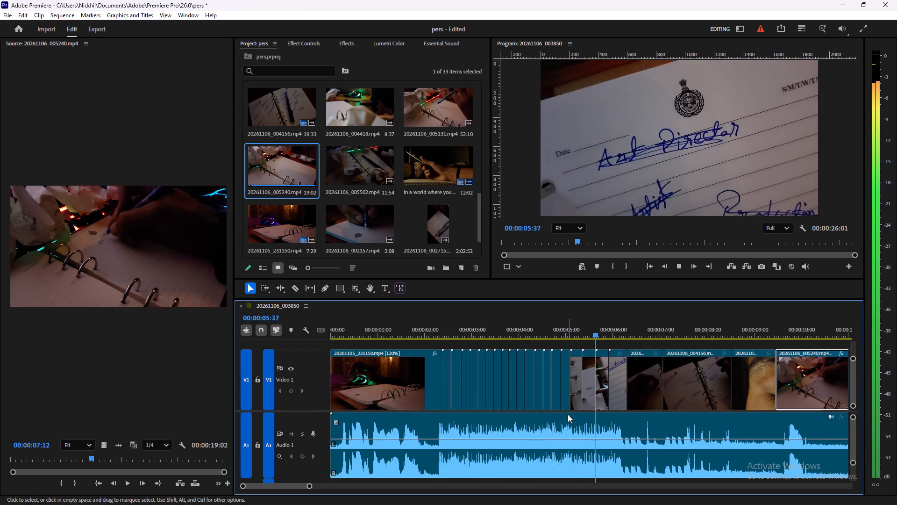
{"action": "key", "text": "space"}
Trim about 4 frames off the Sound Designer clip's end, butt the Art Director clip against it and shorten that to about 11 frames.
{"action": "scroll", "coordinate": [591, 383], "scroll_direction": "up", "scroll_amount": 8, "text": "alt"}
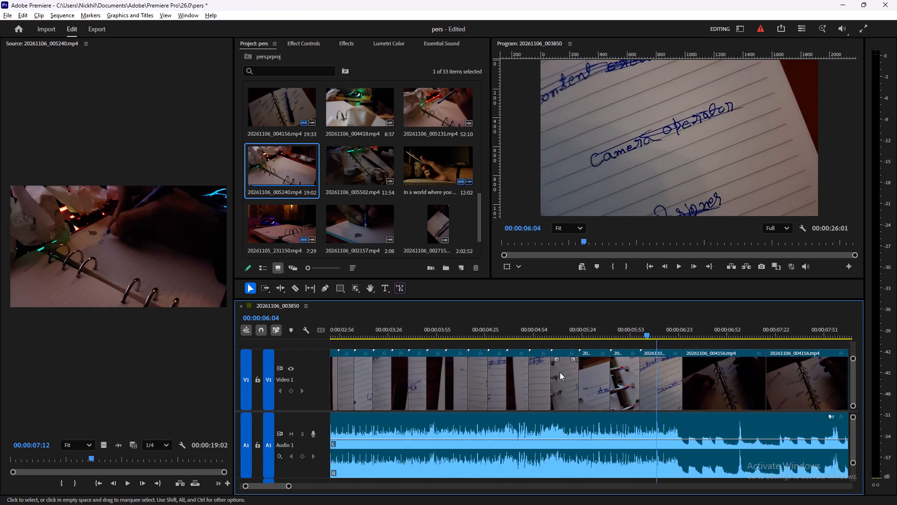
{"action": "scroll", "coordinate": [560, 372], "scroll_direction": "up", "scroll_amount": 4, "text": "alt"}
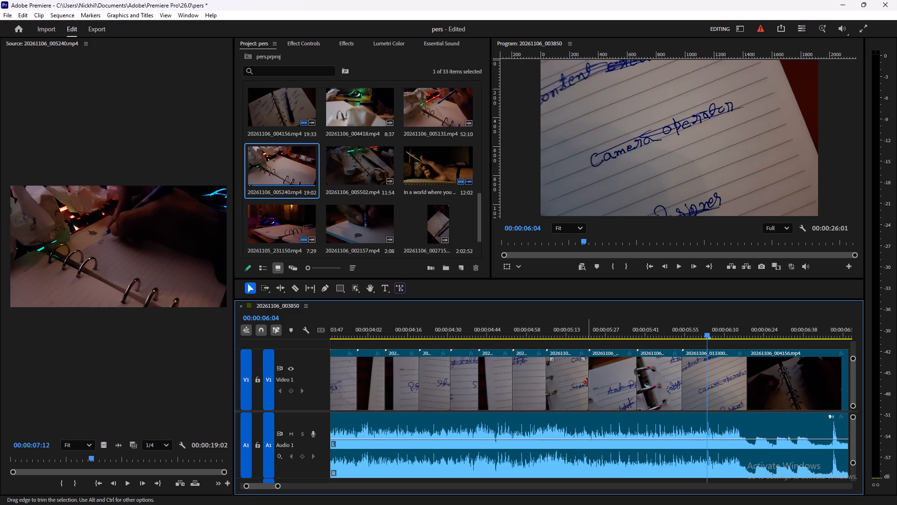
{"action": "left_click_drag", "start_coordinate": [587, 382], "coordinate": [576, 381]}
{"action": "left_click_drag", "start_coordinate": [612, 380], "coordinate": [603, 380]}
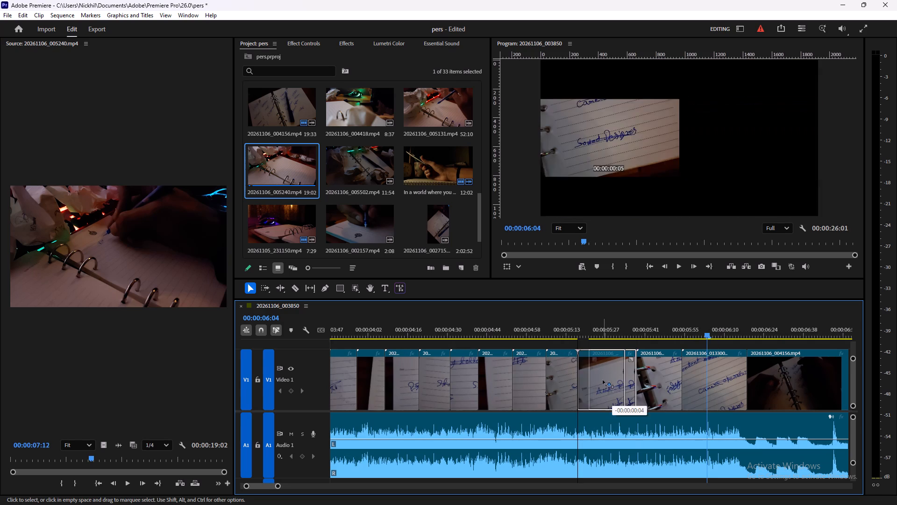
{"action": "left_click_drag", "start_coordinate": [603, 380], "coordinate": [602, 380]}
{"action": "left_click_drag", "start_coordinate": [625, 378], "coordinate": [605, 375]}
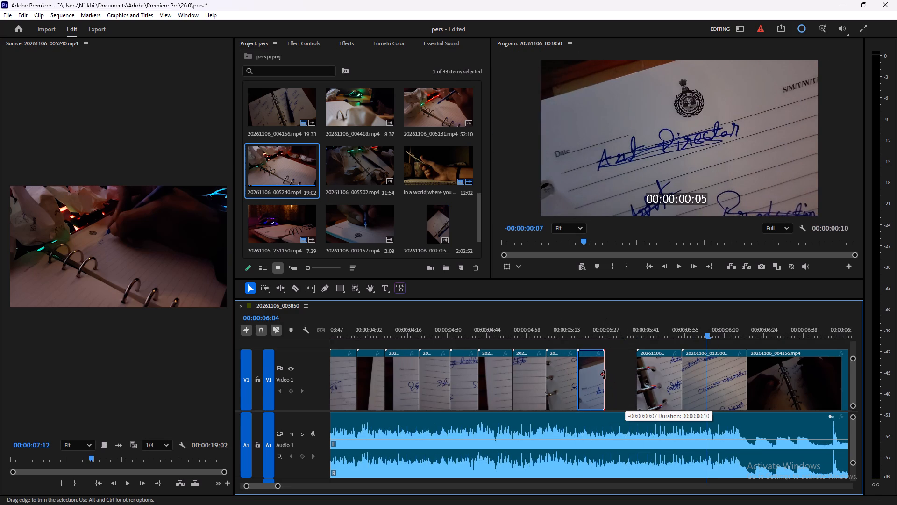
{"action": "left_click_drag", "start_coordinate": [605, 375], "coordinate": [609, 375]}
Butt the Foley Artist and Camera Operator clips against the preceding cuts, shortening them to about 10 and 9 frames.
{"action": "left_click_drag", "start_coordinate": [659, 379], "coordinate": [634, 377]}
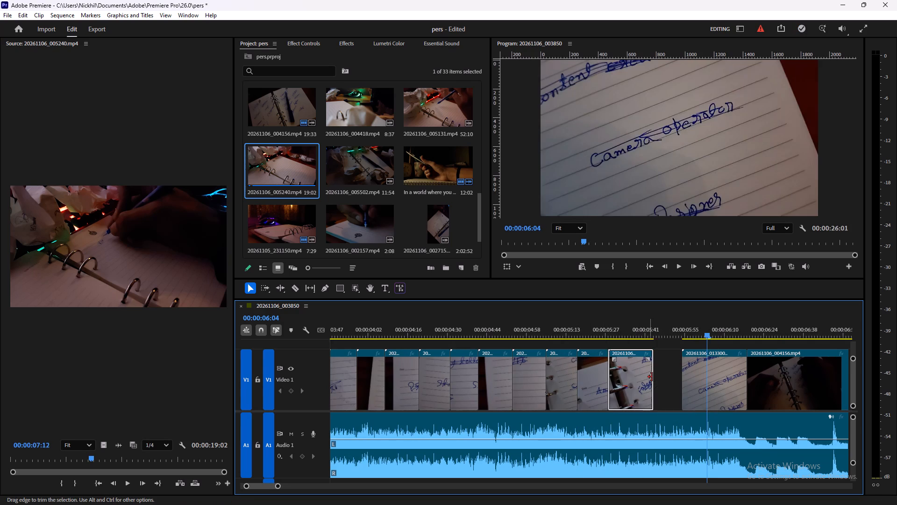
{"action": "left_click_drag", "start_coordinate": [652, 377], "coordinate": [635, 376]}
{"action": "left_click_drag", "start_coordinate": [691, 380], "coordinate": [669, 380]}
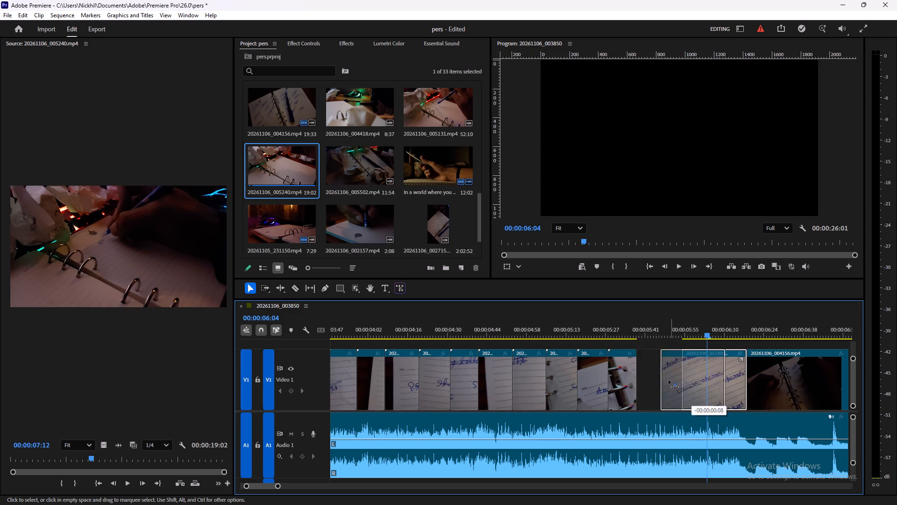
{"action": "left_click_drag", "start_coordinate": [669, 380], "coordinate": [648, 378]}
{"action": "left_click_drag", "start_coordinate": [698, 383], "coordinate": [655, 382]}
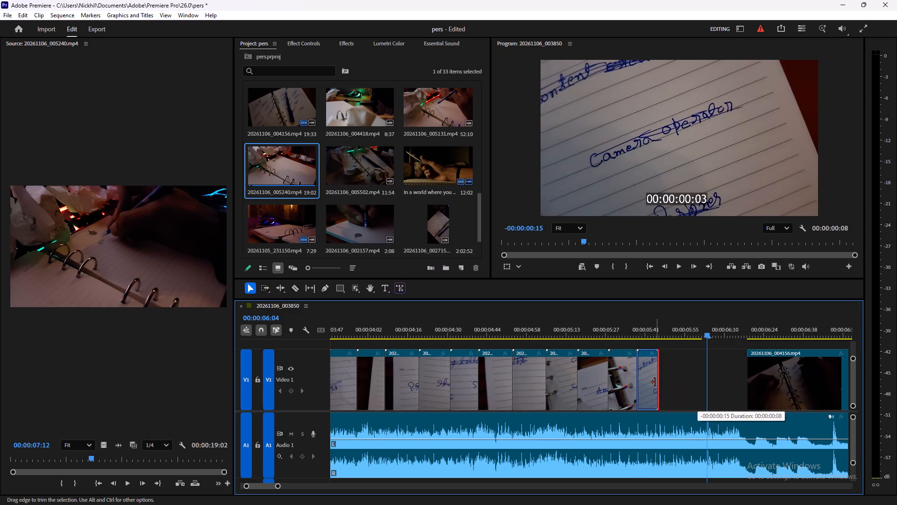
{"action": "left_click_drag", "start_coordinate": [655, 382], "coordinate": [660, 383]}
Place the 12 word clips from 20261106_013136 through 20261106_003850 on V1 and A1, past the edit's end at about 17.7 seconds.
{"action": "scroll", "coordinate": [631, 376], "scroll_direction": "down", "scroll_amount": 11, "text": "alt"}
{"action": "scroll", "coordinate": [577, 373], "scroll_direction": "up", "scroll_amount": 1, "text": "alt"}
{"action": "scroll", "coordinate": [581, 375], "scroll_direction": "down", "scroll_amount": 4, "text": "alt"}
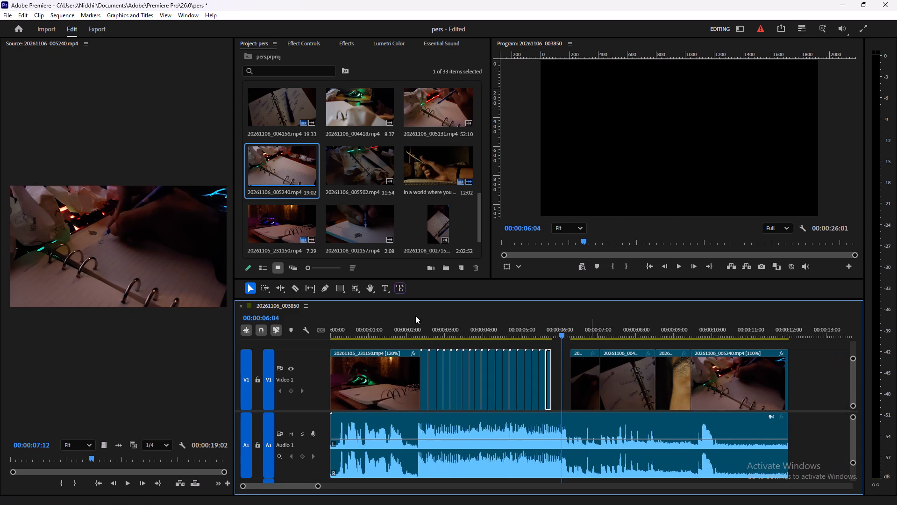
{"action": "scroll", "coordinate": [384, 166], "scroll_direction": "up", "scroll_amount": 7}
{"action": "scroll", "coordinate": [284, 106], "scroll_direction": "up", "scroll_amount": 6}
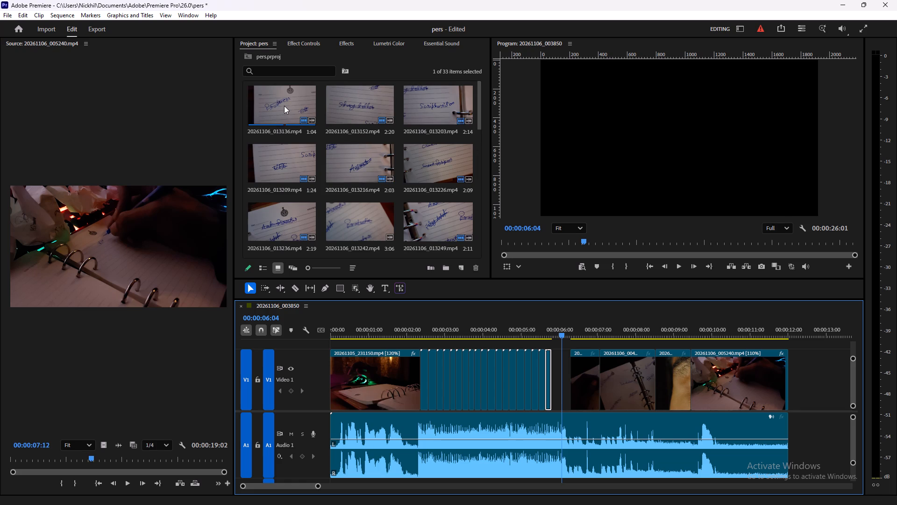
{"action": "left_click", "coordinate": [281, 101]}
{"action": "scroll", "coordinate": [333, 137], "scroll_direction": "down", "scroll_amount": 2}
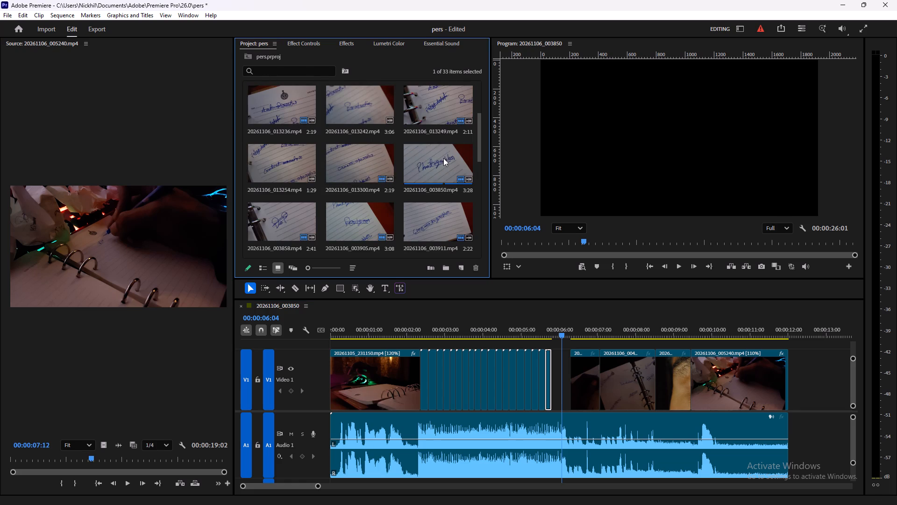
{"action": "left_click", "coordinate": [434, 162], "text": "shift"}
{"action": "scroll", "coordinate": [623, 368], "scroll_direction": "down", "scroll_amount": 3, "text": "alt"}
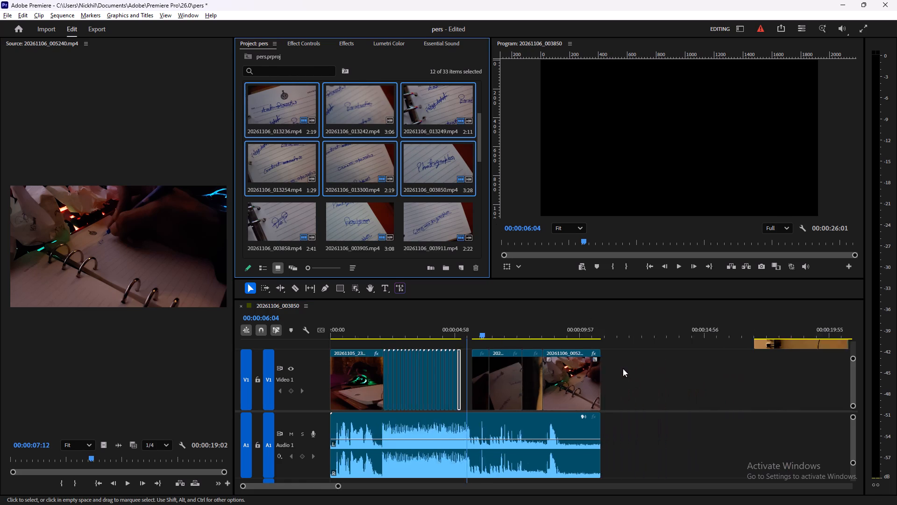
{"action": "scroll", "coordinate": [623, 368], "scroll_direction": "down", "scroll_amount": 11, "text": "alt"}
{"action": "left_click_drag", "start_coordinate": [361, 159], "coordinate": [529, 390]}
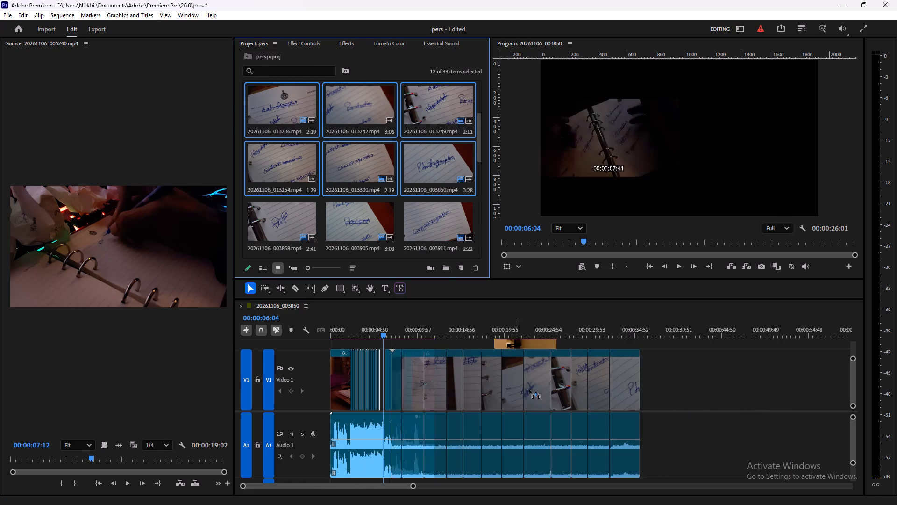
{"action": "left_click_drag", "start_coordinate": [529, 390], "coordinate": [604, 402]}
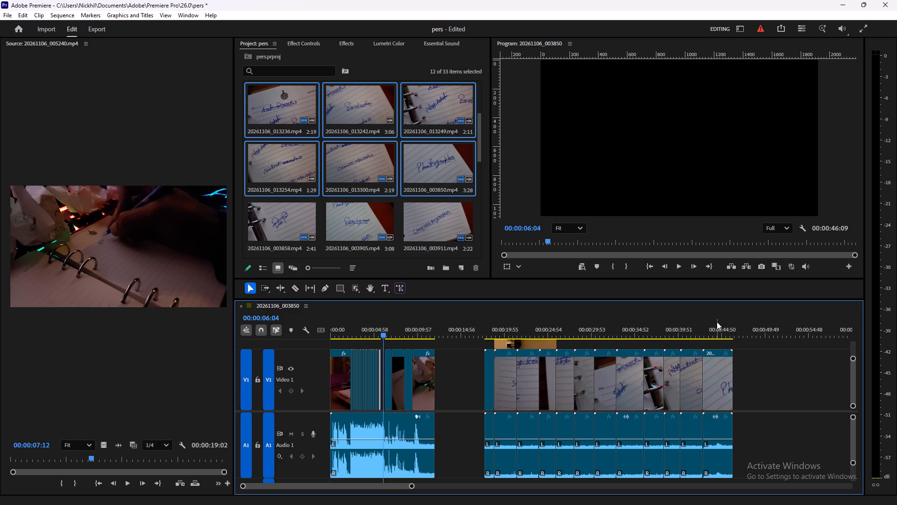
Unlink the video from the audio on all 12 word clips placed past the edit's end.
{"action": "left_click_drag", "start_coordinate": [717, 322], "coordinate": [683, 329]}
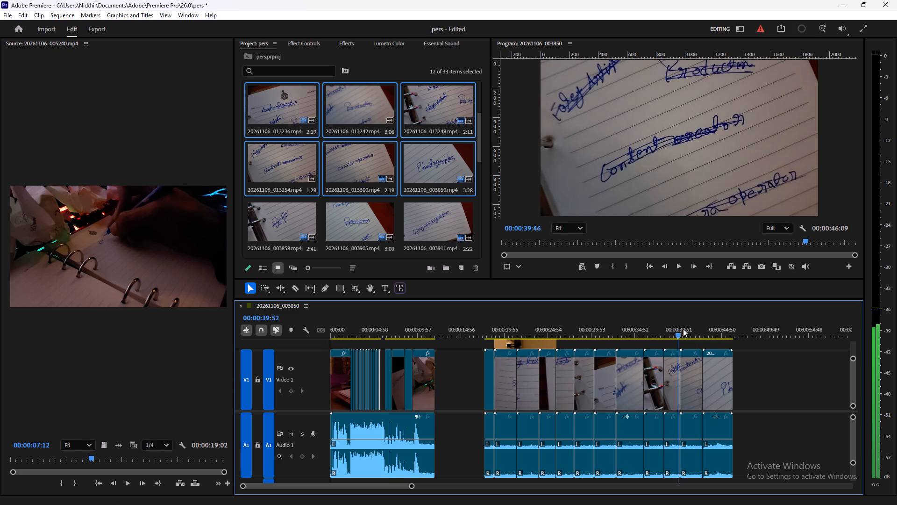
{"action": "left_click_drag", "start_coordinate": [683, 329], "coordinate": [662, 334]}
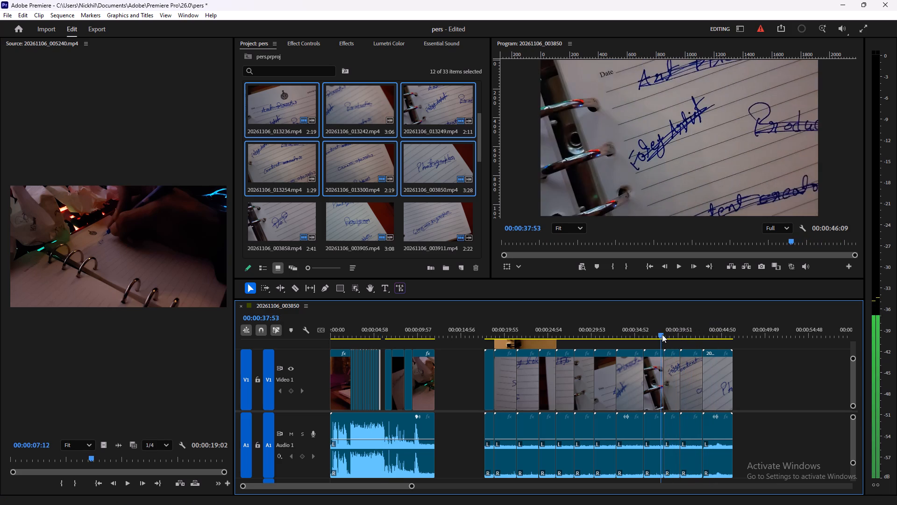
{"action": "left_click_drag", "start_coordinate": [662, 334], "coordinate": [669, 335]}
{"action": "left_click_drag", "start_coordinate": [767, 381], "coordinate": [767, 382]}
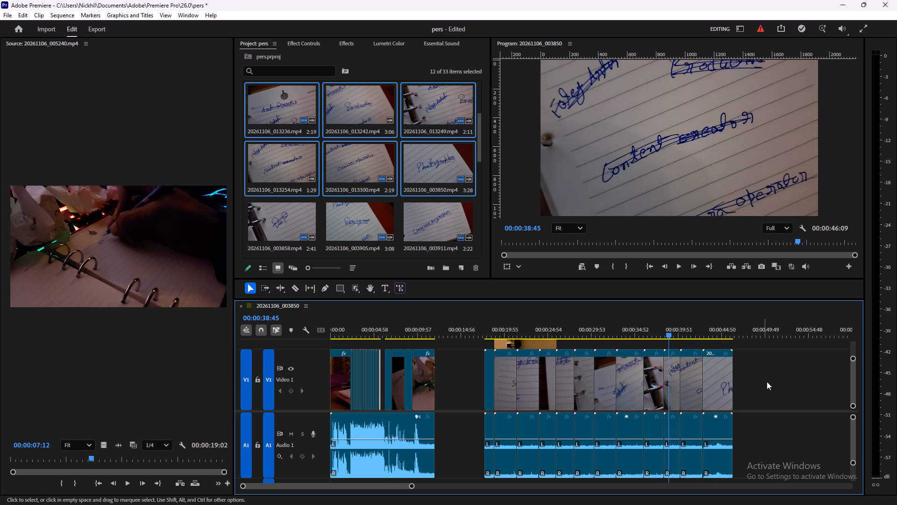
{"action": "left_click_drag", "start_coordinate": [767, 382], "coordinate": [484, 376]}
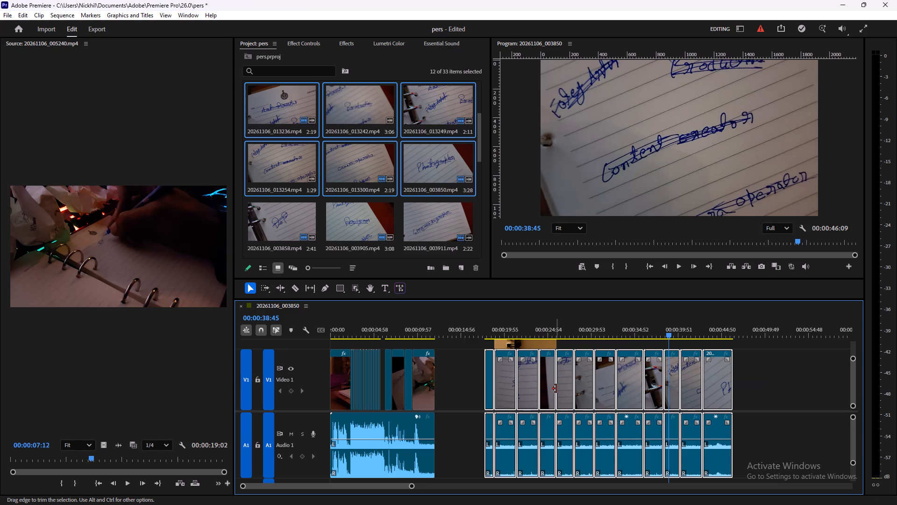
{"action": "right_click", "coordinate": [627, 381]}
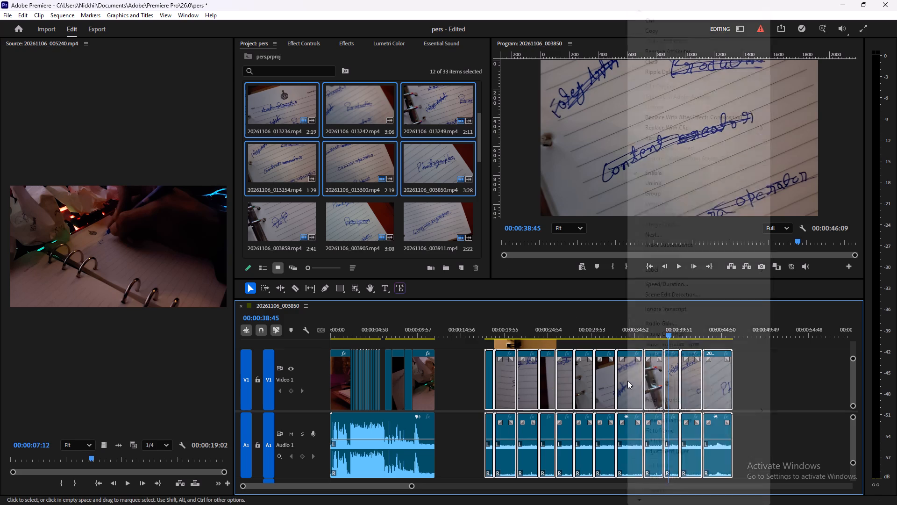
{"action": "left_click", "coordinate": [656, 180]}
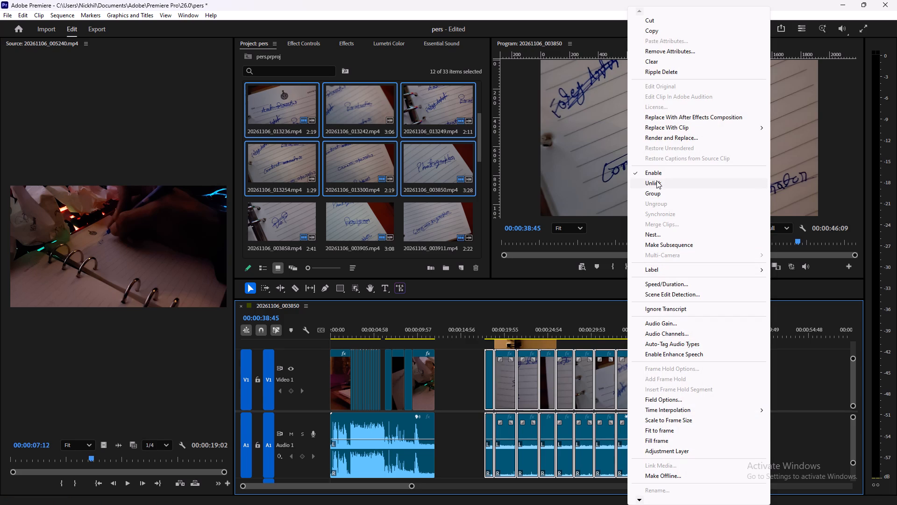
{"action": "left_click", "coordinate": [768, 370]}
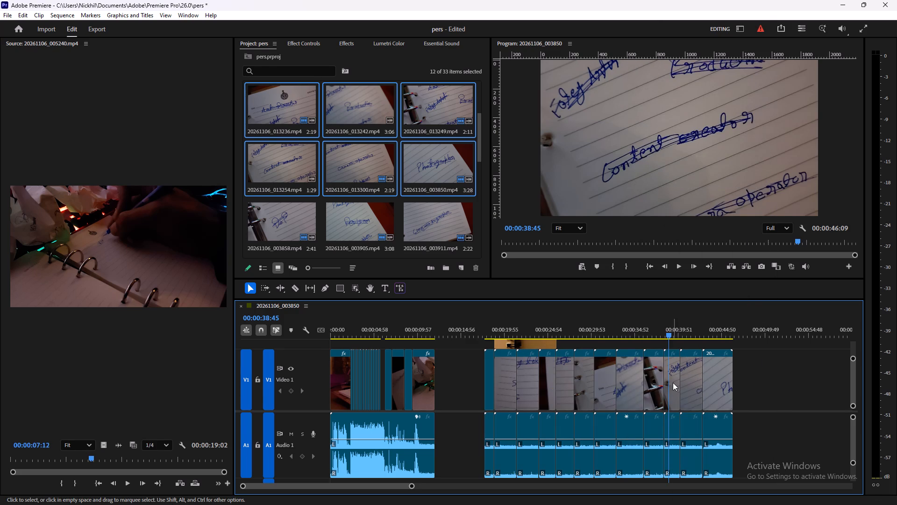
Place the Content Creator video directly after the Camera Operator cut on V1 and shorten it to about 15 frames.
{"action": "key", "text": "space"}
{"action": "key", "text": "space"}
{"action": "left_click_drag", "start_coordinate": [673, 382], "coordinate": [611, 378]}
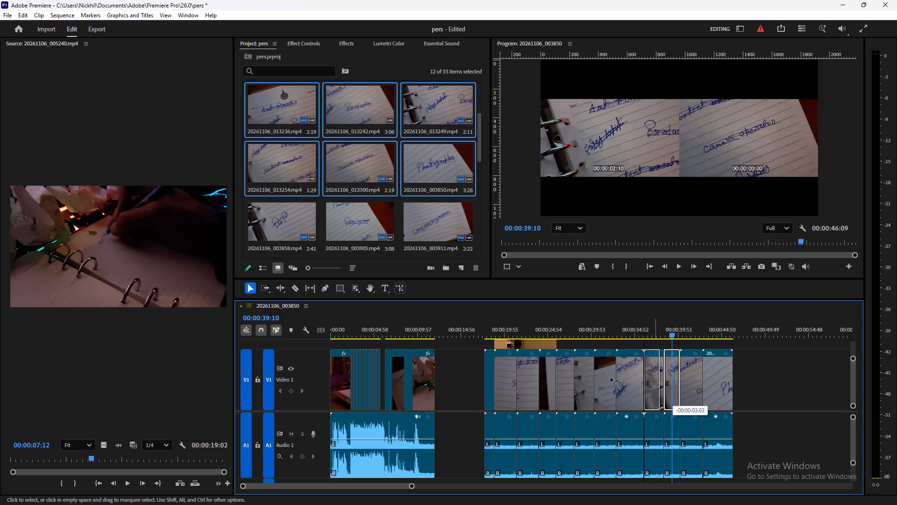
{"action": "left_click_drag", "start_coordinate": [611, 378], "coordinate": [455, 366]}
{"action": "scroll", "coordinate": [447, 370], "scroll_direction": "up", "scroll_amount": 6, "text": "alt"}
{"action": "scroll", "coordinate": [451, 374], "scroll_direction": "up", "scroll_amount": 5, "text": "shift"}
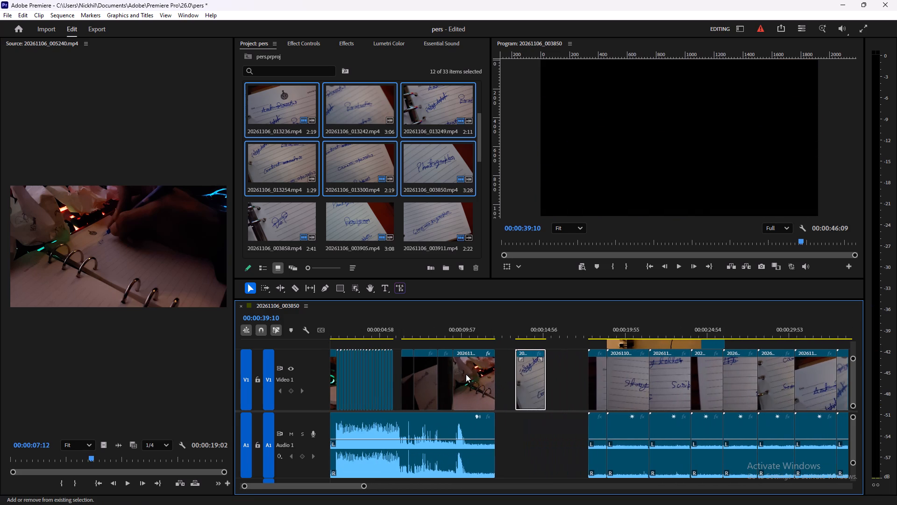
{"action": "left_click_drag", "start_coordinate": [528, 387], "coordinate": [406, 341]}
{"action": "scroll", "coordinate": [382, 351], "scroll_direction": "up", "scroll_amount": 6, "text": "alt"}
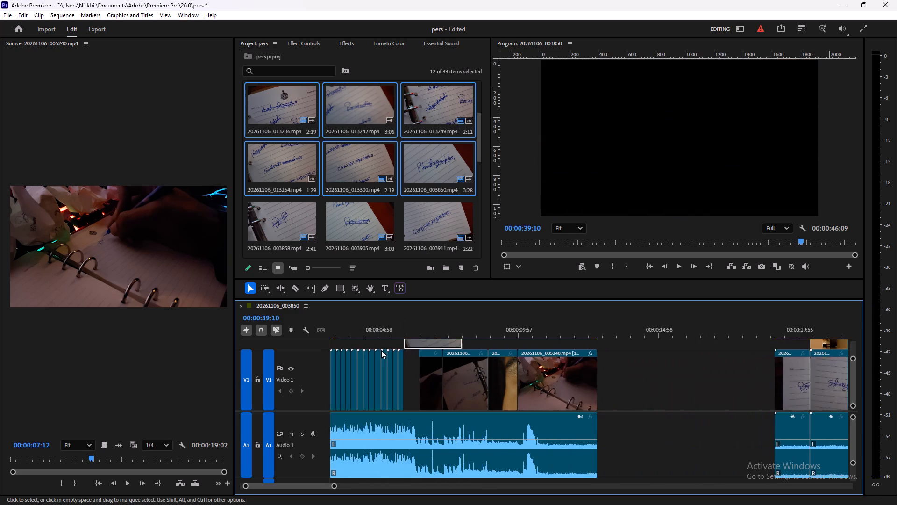
{"action": "scroll", "coordinate": [401, 353], "scroll_direction": "up", "scroll_amount": 17, "text": "alt"}
{"action": "left_click", "coordinate": [370, 332]}
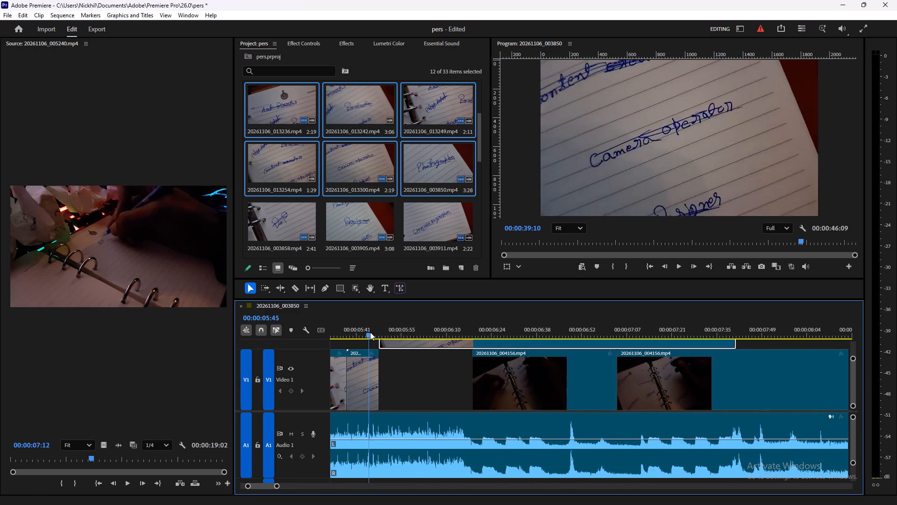
{"action": "key", "text": "space"}
{"action": "key", "text": "space"}
{"action": "left_click_drag", "start_coordinate": [735, 344], "coordinate": [426, 340]}
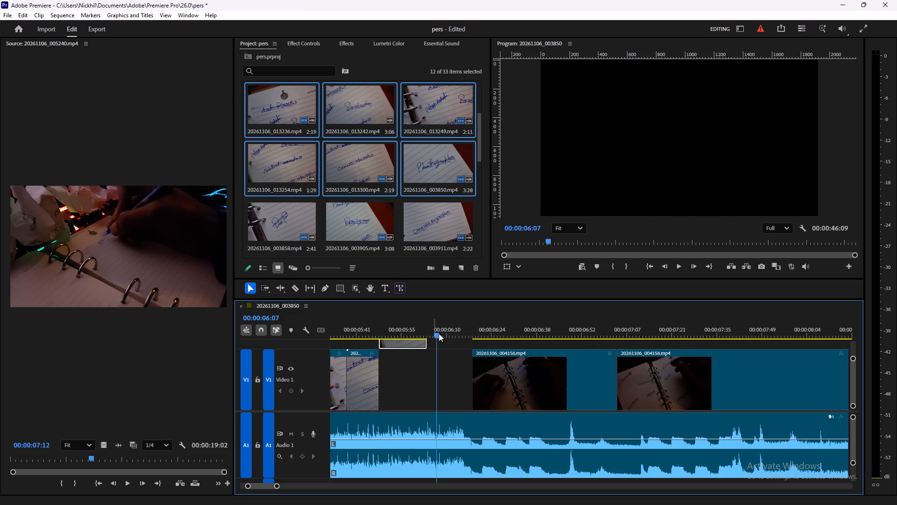
{"action": "left_click_drag", "start_coordinate": [439, 333], "coordinate": [341, 342]}
{"action": "scroll", "coordinate": [365, 359], "scroll_direction": "up", "scroll_amount": 2, "text": "shift"}
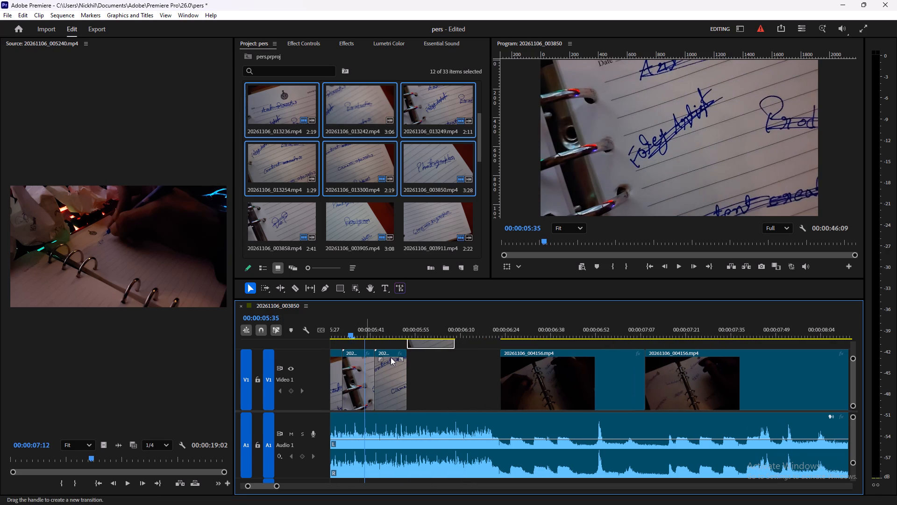
{"action": "left_click_drag", "start_coordinate": [427, 340], "coordinate": [429, 367]}
Replay the last word cuts through the Content Creator cut to check their timing against the audio.
{"action": "key", "text": "space"}
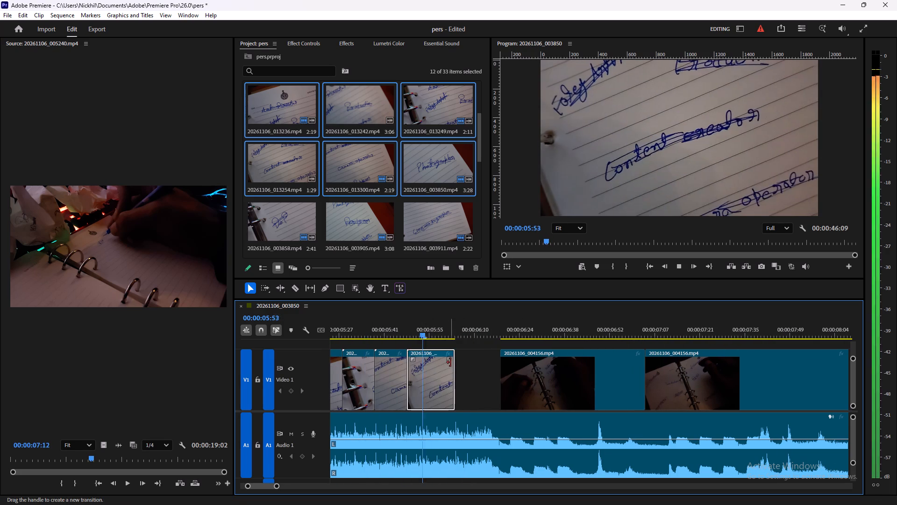
{"action": "key", "text": "space"}
{"action": "scroll", "coordinate": [483, 377], "scroll_direction": "down", "scroll_amount": 10, "text": "alt"}
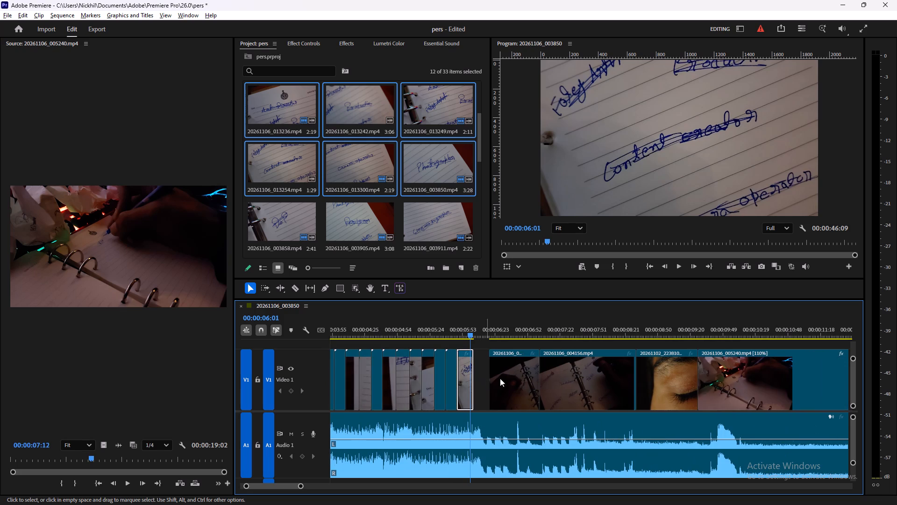
{"action": "scroll", "coordinate": [463, 377], "scroll_direction": "up", "scroll_amount": 6, "text": "alt"}
{"action": "scroll", "coordinate": [412, 368], "scroll_direction": "up", "scroll_amount": 5, "text": "alt"}
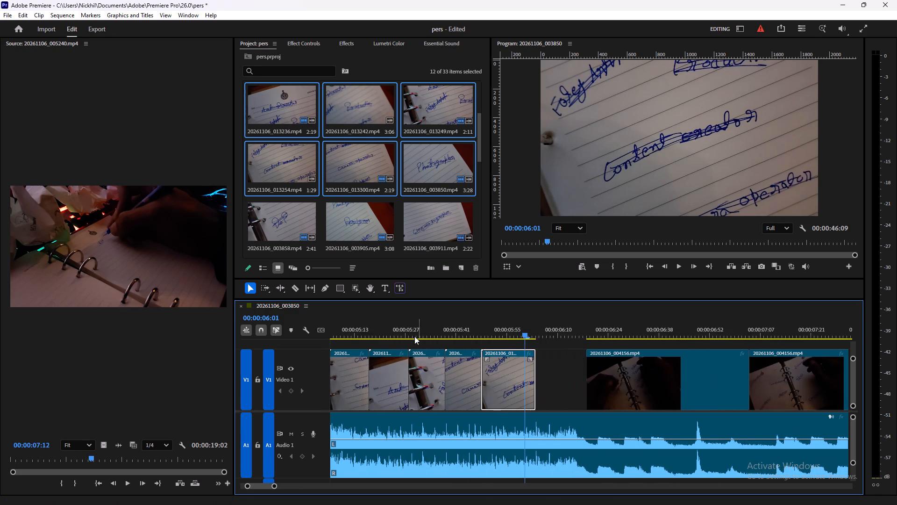
{"action": "left_click_drag", "start_coordinate": [402, 332], "coordinate": [355, 331]}
{"action": "key", "text": "space"}
{"action": "key", "text": "space"}
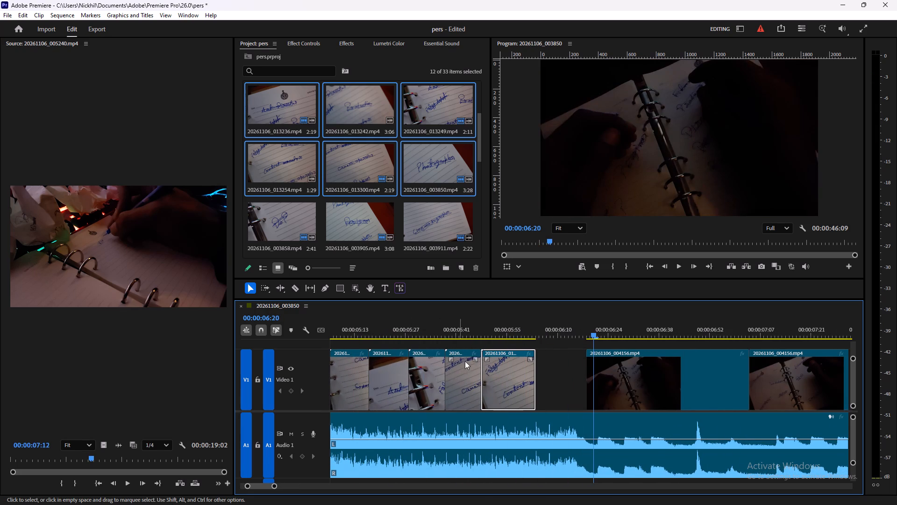
{"action": "left_click_drag", "start_coordinate": [465, 334], "coordinate": [436, 330]}
{"action": "key", "text": "space"}
{"action": "key", "text": "space"}
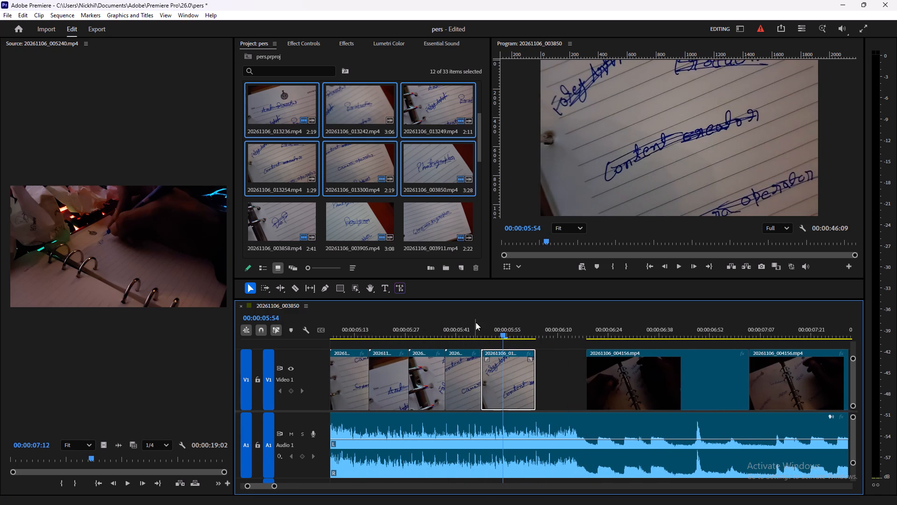
Butt the Content Creator clip against the first dark notebook shot and trim its start to leave about 9 frames.
{"action": "left_click_drag", "start_coordinate": [506, 372], "coordinate": [538, 379]}
{"action": "left_click_drag", "start_coordinate": [534, 377], "coordinate": [537, 379]}
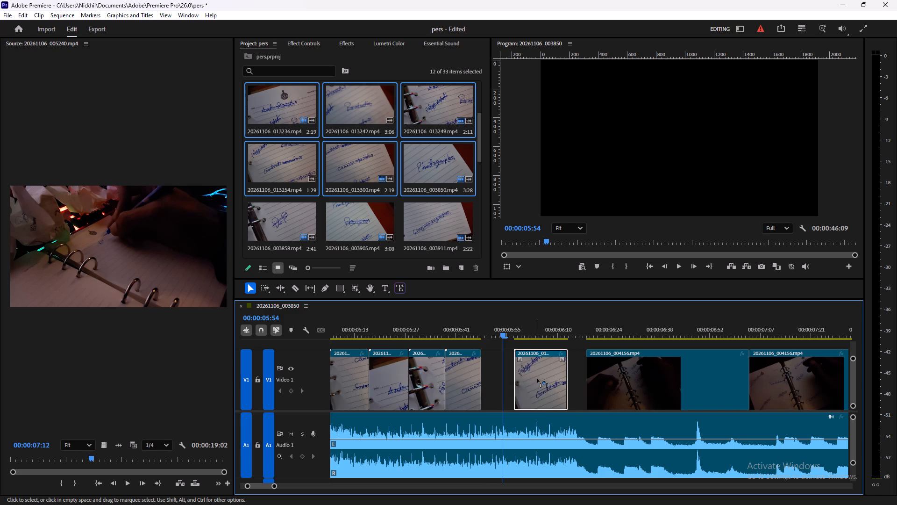
{"action": "left_click_drag", "start_coordinate": [537, 379], "coordinate": [548, 384]}
{"action": "left_click_drag", "start_coordinate": [534, 381], "coordinate": [538, 383]}
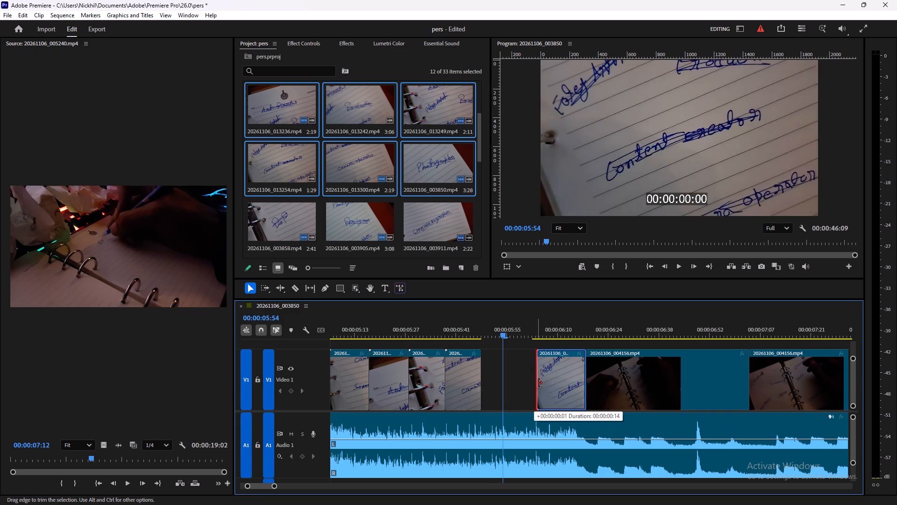
{"action": "left_click_drag", "start_coordinate": [538, 383], "coordinate": [556, 390]}
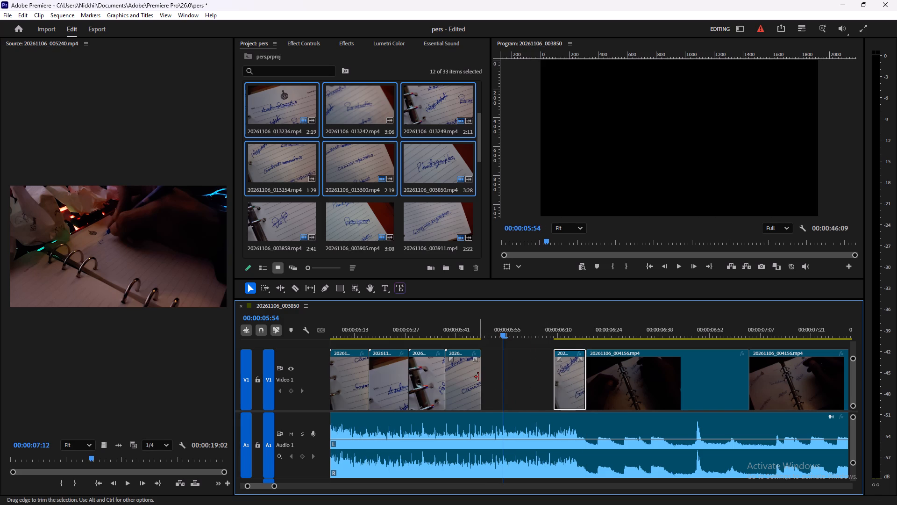
Move the Production video (20261106_013242) from the spare word clips into the empty V1 space after the edit.
{"action": "scroll", "coordinate": [518, 383], "scroll_direction": "down", "scroll_amount": 13, "text": "alt"}
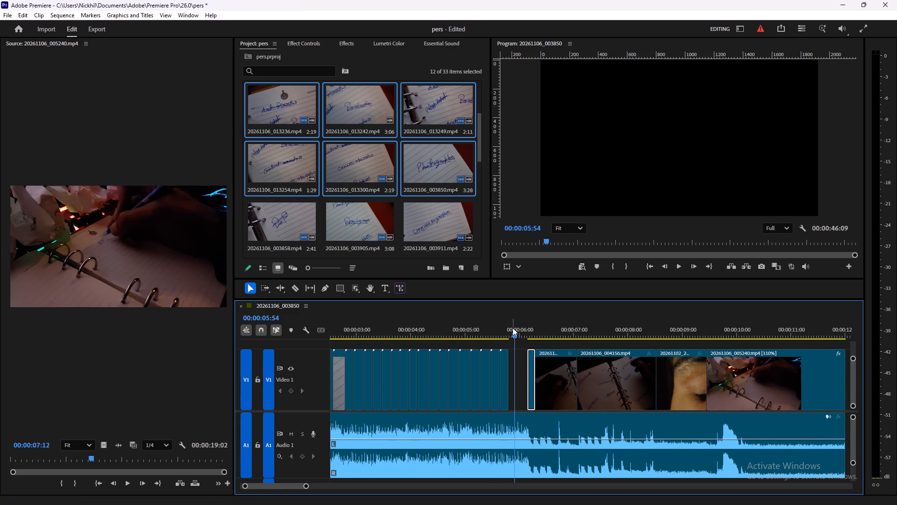
{"action": "left_click_drag", "start_coordinate": [514, 328], "coordinate": [519, 332]}
{"action": "scroll", "coordinate": [575, 361], "scroll_direction": "down", "scroll_amount": 8, "text": "alt"}
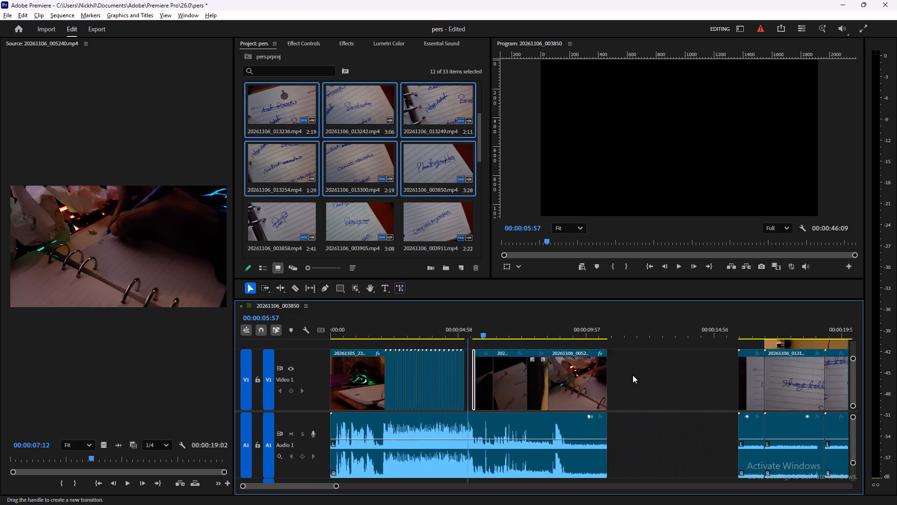
{"action": "scroll", "coordinate": [633, 375], "scroll_direction": "down", "scroll_amount": 11, "text": "alt"}
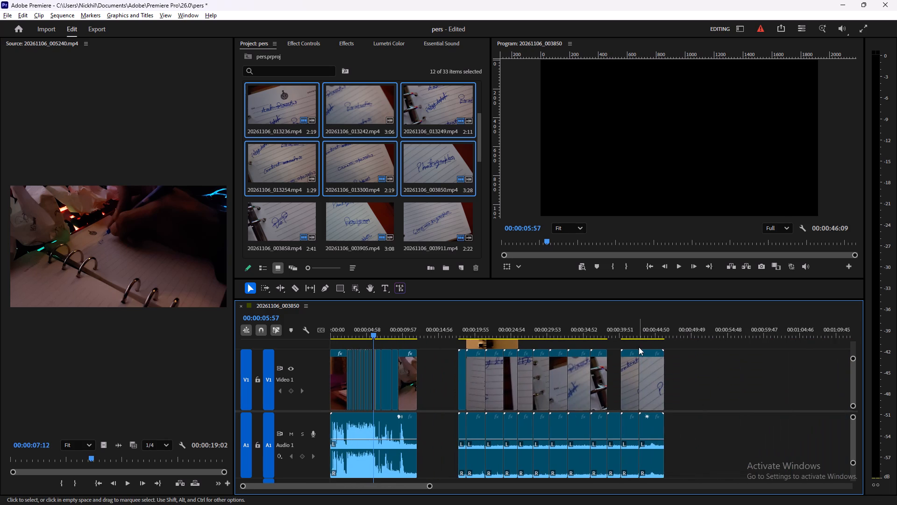
{"action": "scroll", "coordinate": [639, 347], "scroll_direction": "up", "scroll_amount": 4, "text": "alt"}
{"action": "left_click_drag", "start_coordinate": [613, 325], "coordinate": [634, 333]}
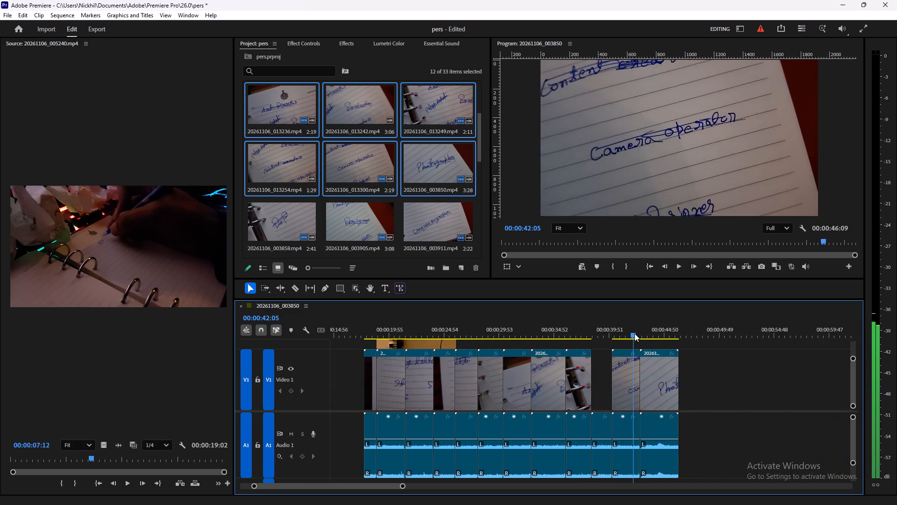
{"action": "left_click_drag", "start_coordinate": [634, 333], "coordinate": [548, 333]}
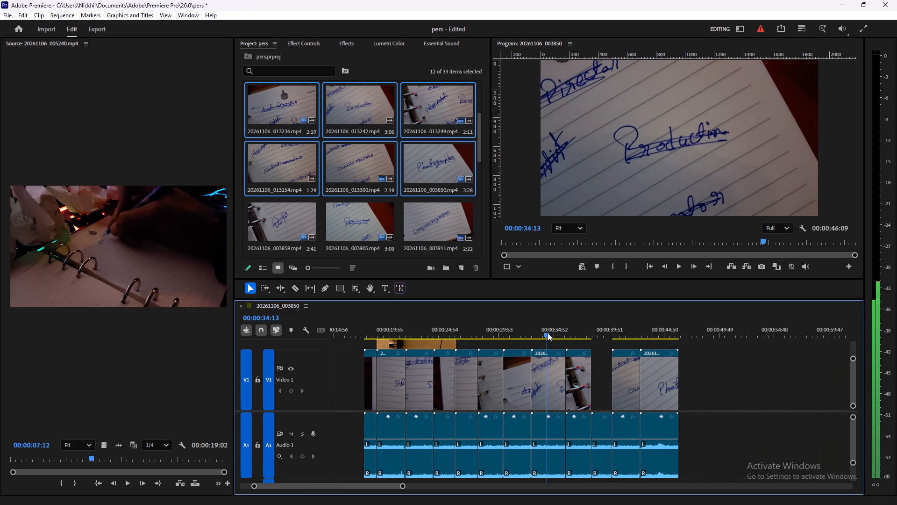
{"action": "left_click_drag", "start_coordinate": [554, 384], "coordinate": [339, 373]}
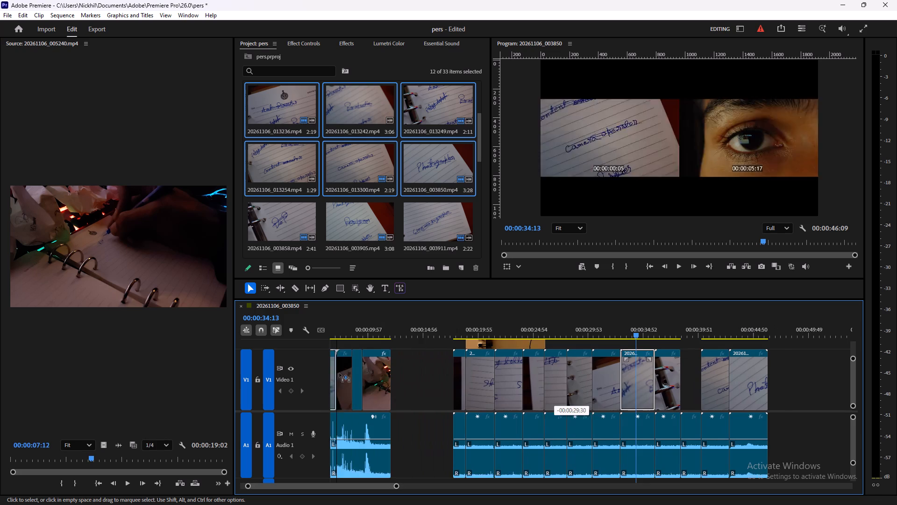
{"action": "left_click_drag", "start_coordinate": [339, 373], "coordinate": [443, 385]}
Shorten the Production clip to about half a second and move it above the gap before the Content Creator cut.
{"action": "scroll", "coordinate": [448, 388], "scroll_direction": "up", "scroll_amount": 12, "text": "alt"}
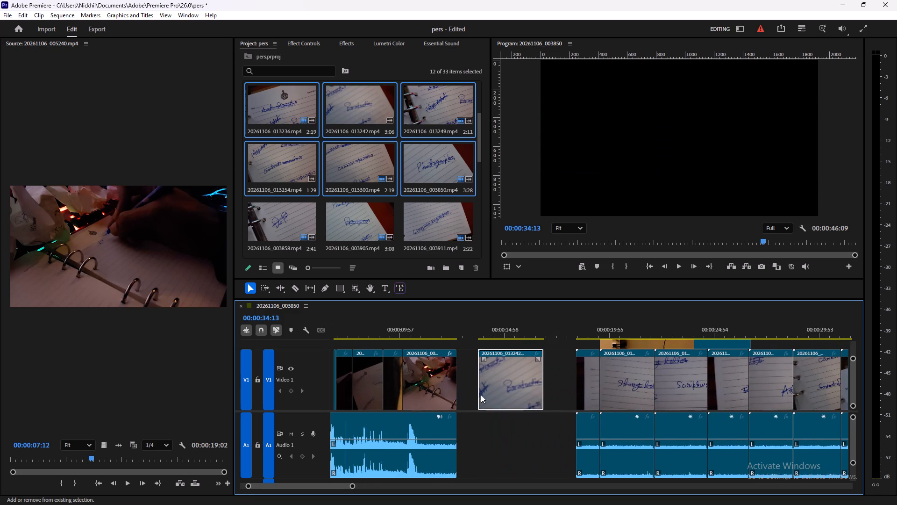
{"action": "left_click_drag", "start_coordinate": [540, 389], "coordinate": [485, 386]}
{"action": "left_click_drag", "start_coordinate": [483, 385], "coordinate": [468, 386]}
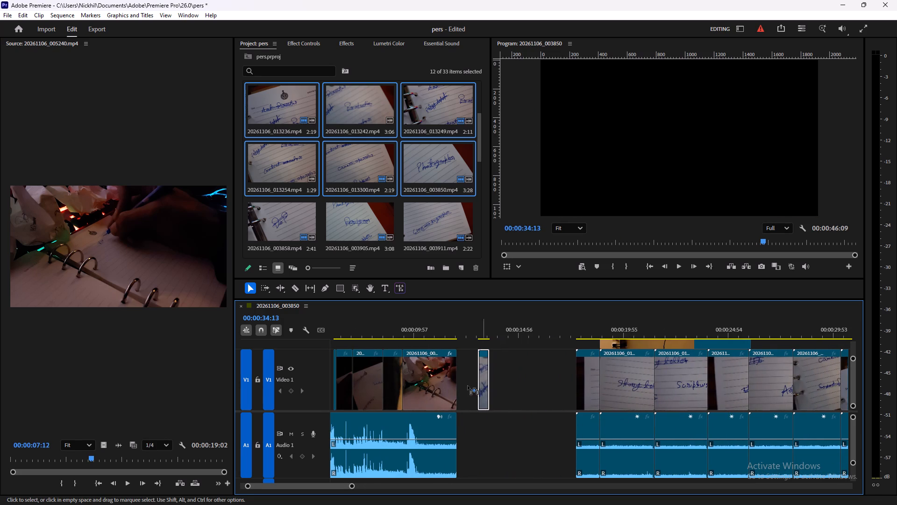
{"action": "left_click_drag", "start_coordinate": [468, 386], "coordinate": [454, 339]}
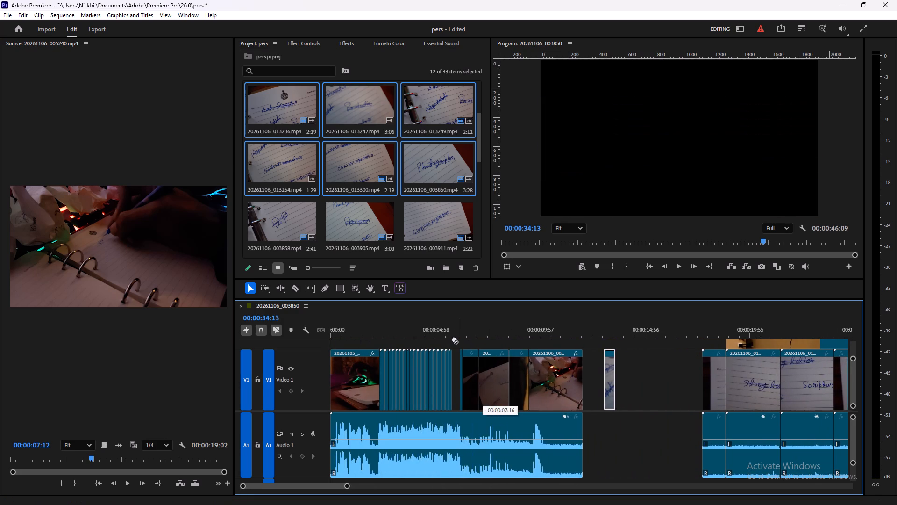
{"action": "left_click_drag", "start_coordinate": [454, 339], "coordinate": [455, 342]}
{"action": "scroll", "coordinate": [456, 350], "scroll_direction": "up", "scroll_amount": 2, "text": "alt"}
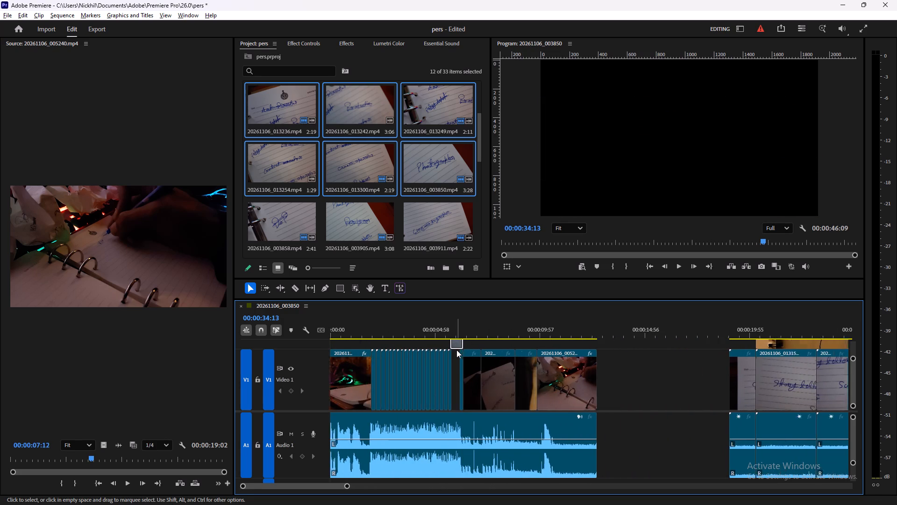
Align the Production clip with the Camera Operator cut's end, trim it to about 11 frames and lower it onto V1.
{"action": "scroll", "coordinate": [456, 350], "scroll_direction": "up", "scroll_amount": 18, "text": "alt"}
{"action": "left_click", "coordinate": [402, 326]}
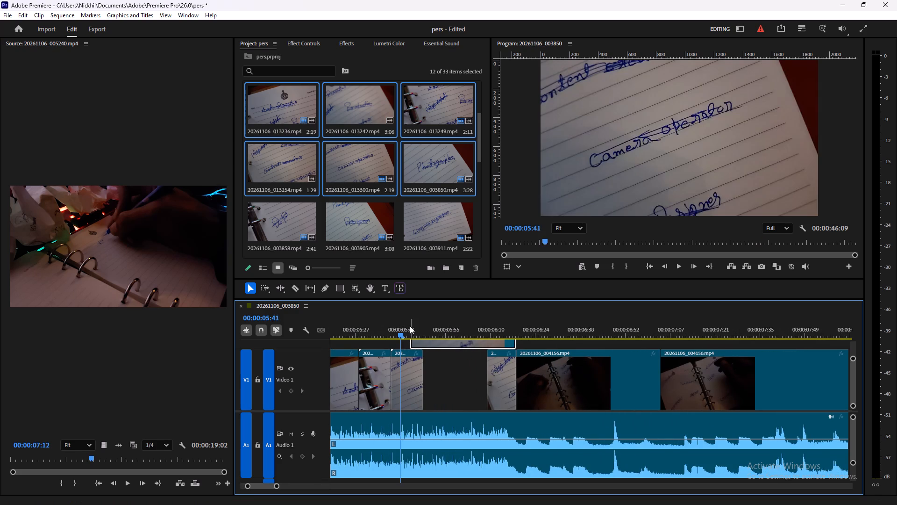
{"action": "key", "text": "space"}
{"action": "key", "text": "space"}
{"action": "left_click_drag", "start_coordinate": [446, 344], "coordinate": [458, 344]}
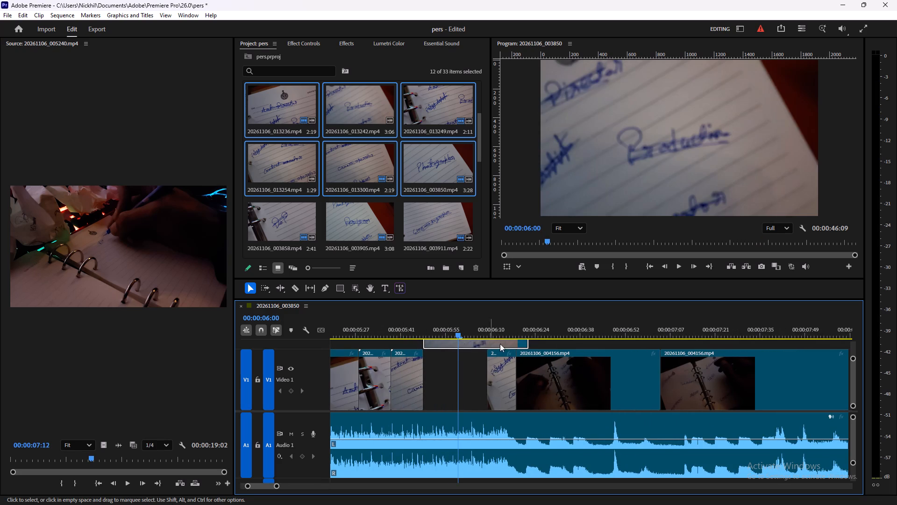
{"action": "left_click_drag", "start_coordinate": [529, 341], "coordinate": [457, 339]}
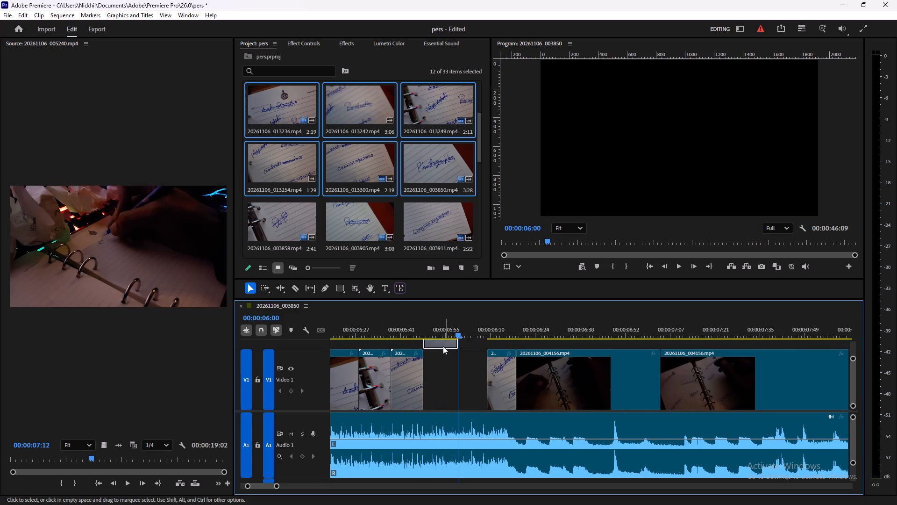
{"action": "left_click_drag", "start_coordinate": [442, 346], "coordinate": [444, 361]}
{"action": "scroll", "coordinate": [447, 363], "scroll_direction": "down", "scroll_amount": 20, "text": "alt"}
{"action": "scroll", "coordinate": [447, 363], "scroll_direction": "down", "scroll_amount": 1, "text": "alt"}
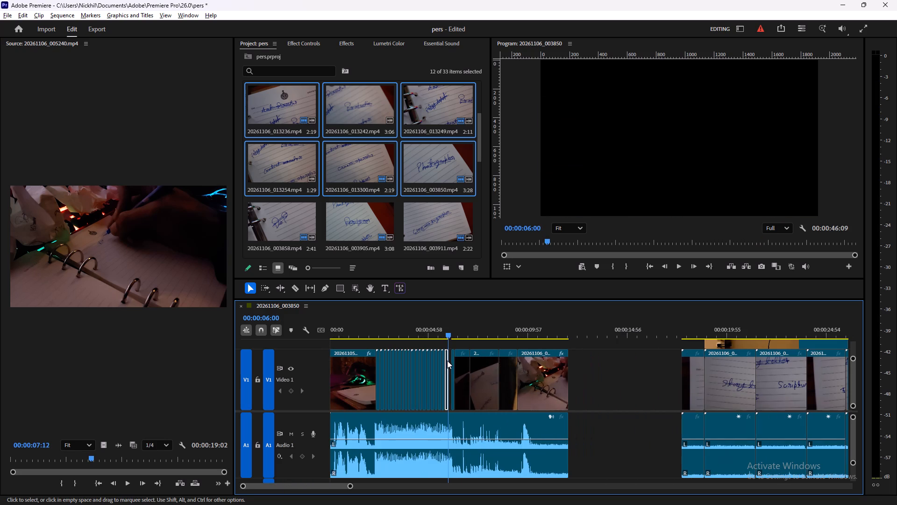
Move the Sound Designer clip (20261106_013226) from the spare word clips to V2 above the gap, starting at the Production cut's end.
{"action": "left_click", "coordinate": [624, 381]}
{"action": "scroll", "coordinate": [624, 381], "scroll_direction": "down", "scroll_amount": 3, "text": "alt"}
{"action": "left_click", "coordinate": [554, 370]}
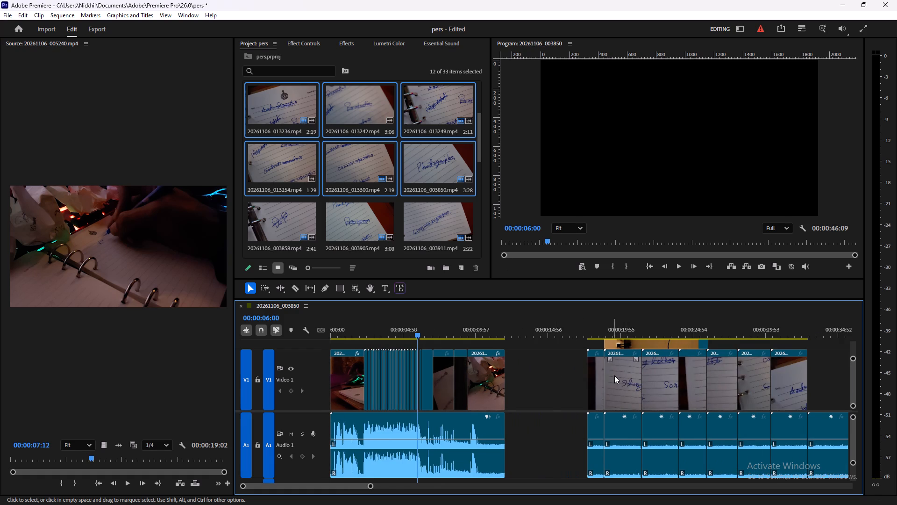
{"action": "scroll", "coordinate": [614, 375], "scroll_direction": "down", "scroll_amount": 3, "text": "alt"}
{"action": "left_click", "coordinate": [635, 326]}
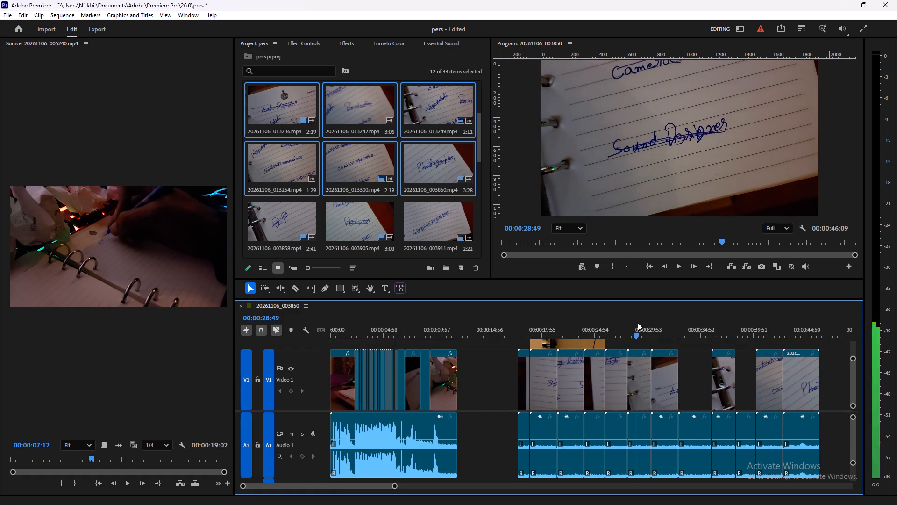
{"action": "left_click_drag", "start_coordinate": [641, 381], "coordinate": [406, 342]}
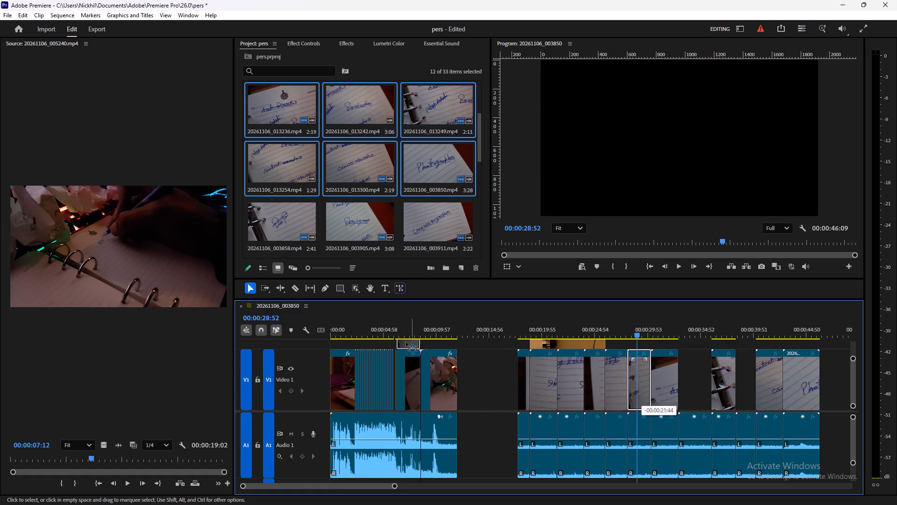
{"action": "left_click_drag", "start_coordinate": [406, 342], "coordinate": [406, 346]}
{"action": "scroll", "coordinate": [402, 347], "scroll_direction": "up", "scroll_amount": 5, "text": "alt"}
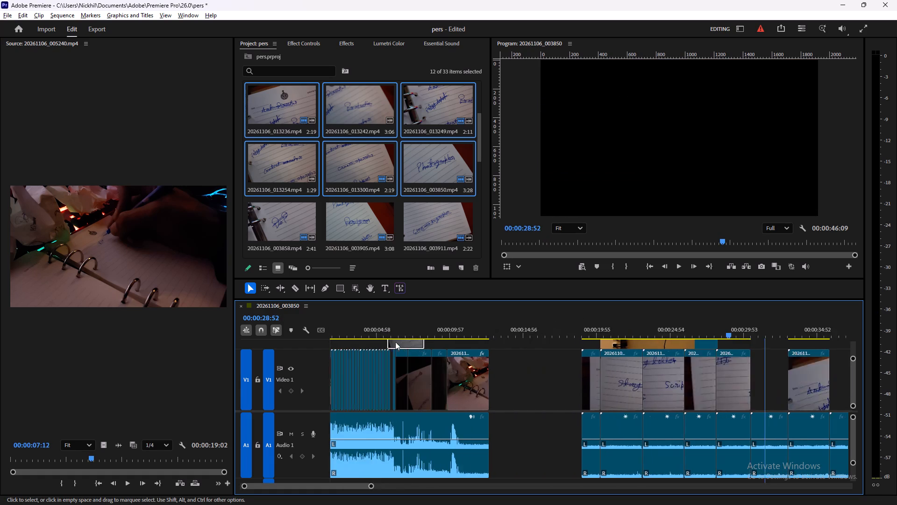
{"action": "scroll", "coordinate": [386, 339], "scroll_direction": "up", "scroll_amount": 18, "text": "alt"}
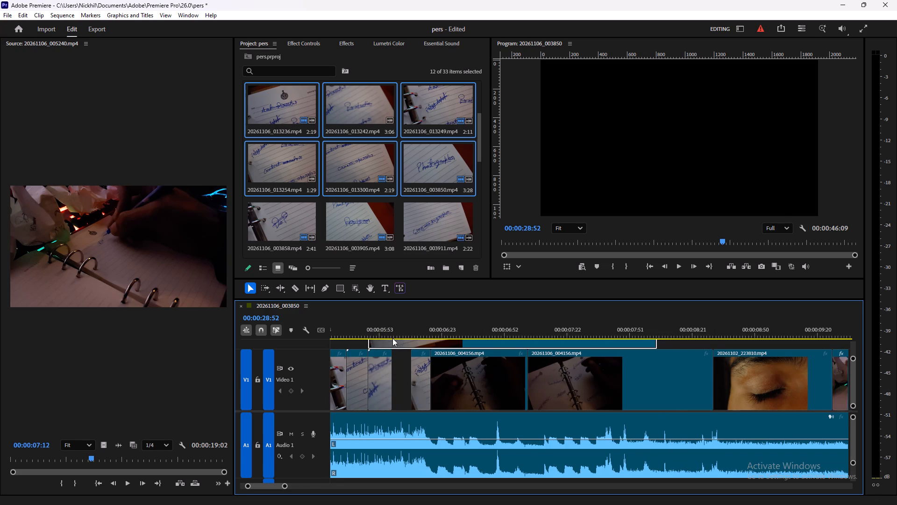
{"action": "left_click_drag", "start_coordinate": [396, 341], "coordinate": [423, 343]}
Cut the Sound Designer clip to the gap's length of about 9 frames, delete the remainder and lower it onto V1.
{"action": "key", "text": "c"}
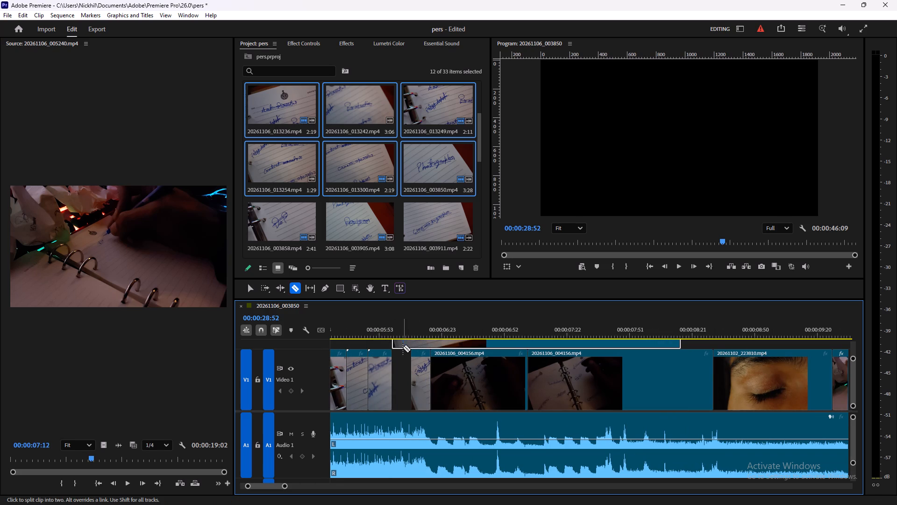
{"action": "left_click", "coordinate": [413, 347]}
{"action": "key", "text": "v"}
{"action": "left_click", "coordinate": [434, 341]}
{"action": "key", "text": "Delete"}
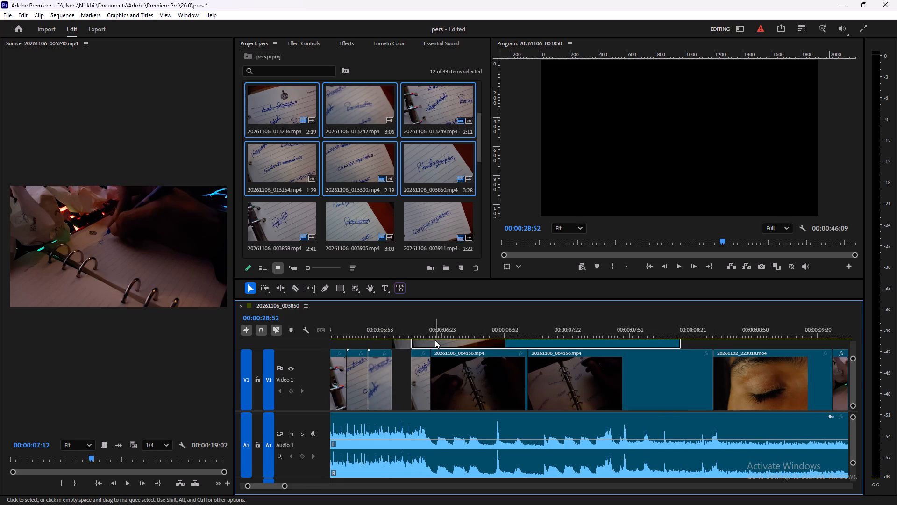
{"action": "left_click_drag", "start_coordinate": [385, 333], "coordinate": [370, 332]}
{"action": "left_click_drag", "start_coordinate": [405, 348], "coordinate": [404, 353]}
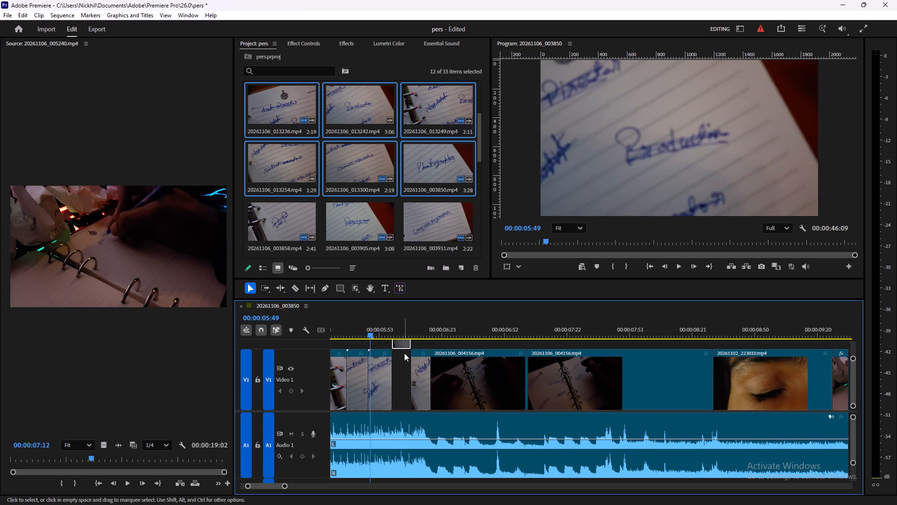
{"action": "left_click_drag", "start_coordinate": [404, 353], "coordinate": [405, 359]}
{"action": "key", "text": "space"}
{"action": "key", "text": "space"}
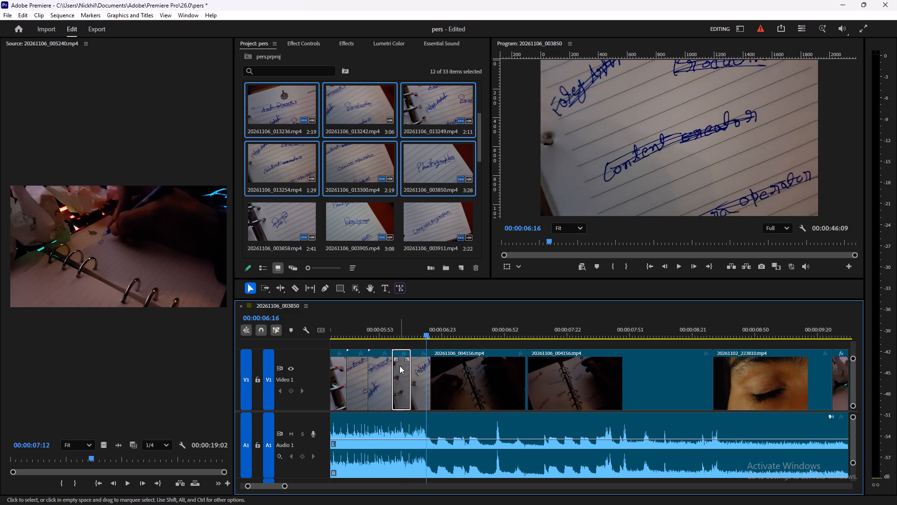
Open the Sound Designer cut in the source view and slip its used range to a later part of the footage.
{"action": "double_click", "coordinate": [399, 366]}
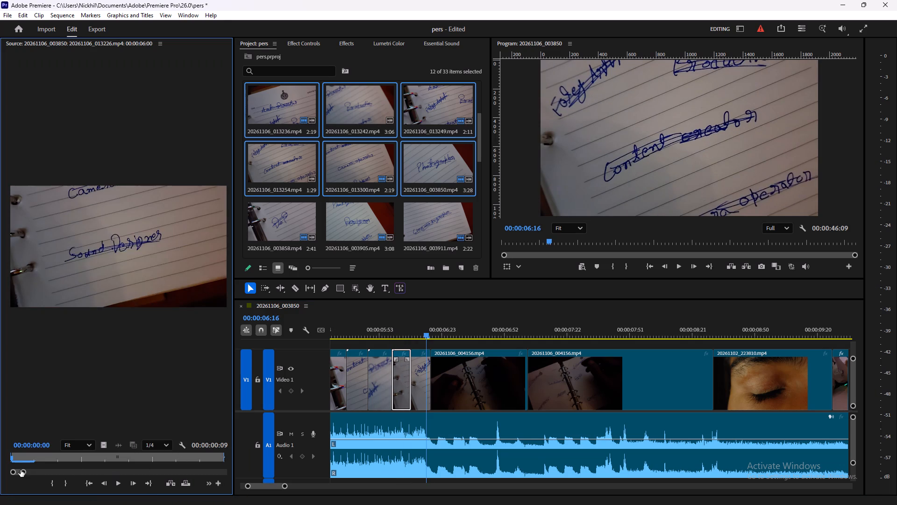
{"action": "left_click_drag", "start_coordinate": [21, 471], "coordinate": [166, 471]}
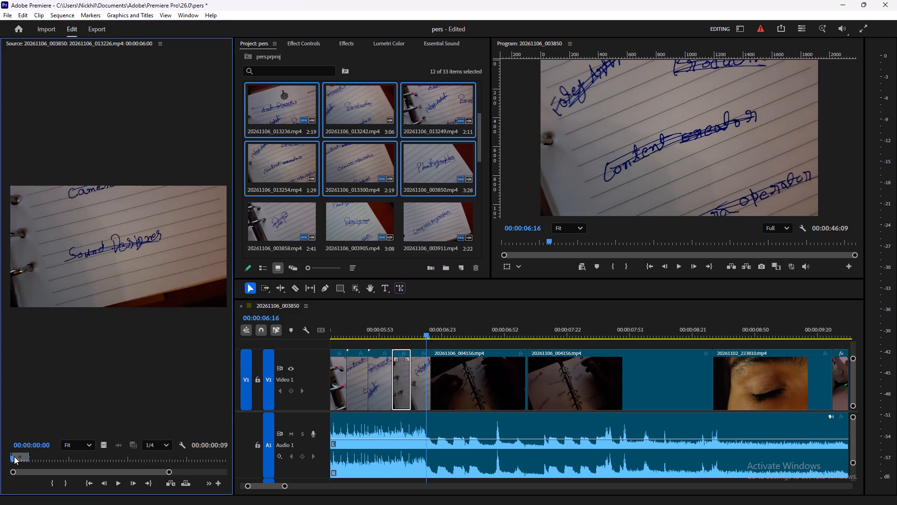
{"action": "left_click_drag", "start_coordinate": [21, 456], "coordinate": [208, 453]}
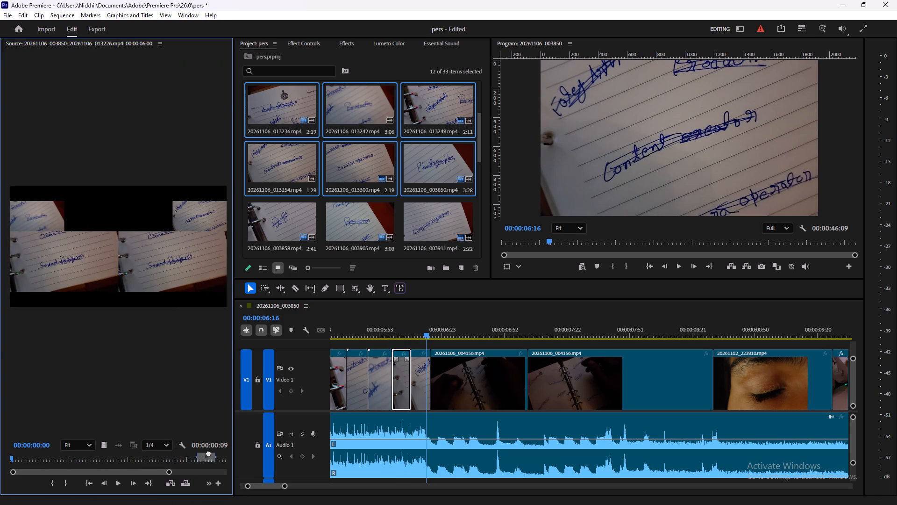
{"action": "left_click_drag", "start_coordinate": [208, 453], "coordinate": [223, 456]}
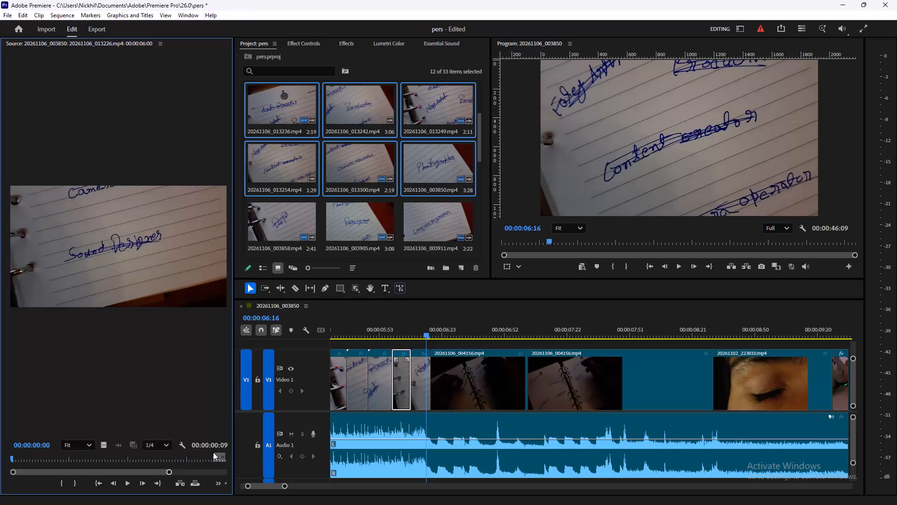
{"action": "left_click", "coordinate": [205, 451]}
{"action": "key", "text": "space"}
{"action": "key", "text": "space"}
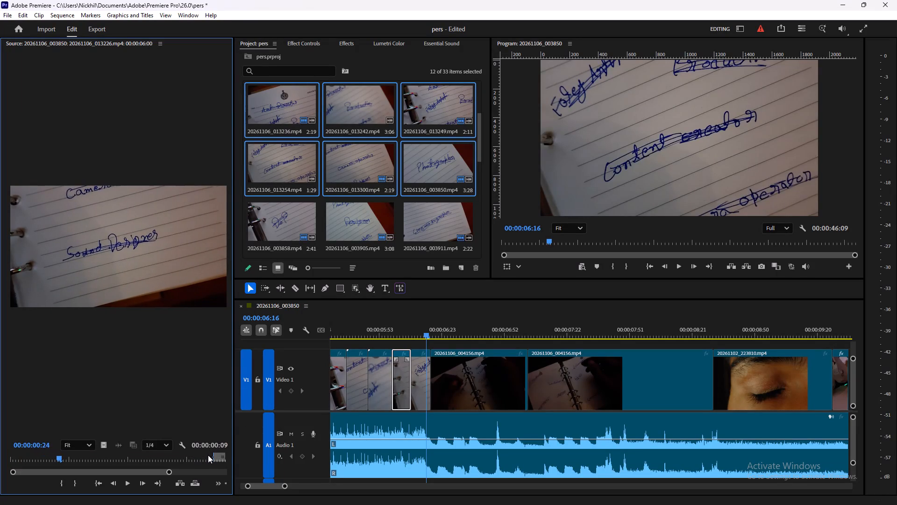
{"action": "key", "text": "space"}
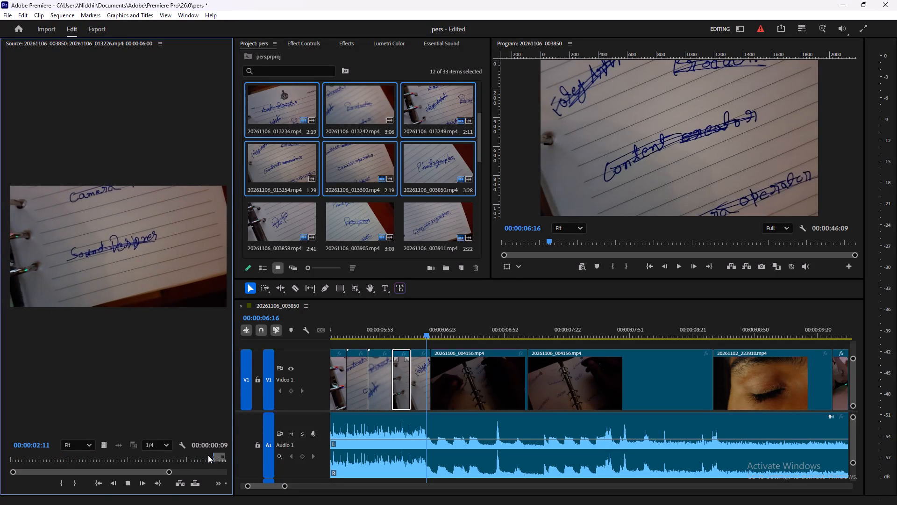
{"action": "key", "text": "space"}
Play the sequence from the beginning to review the word cuts and the dark notebook shots against the audio.
{"action": "scroll", "coordinate": [378, 380], "scroll_direction": "down", "scroll_amount": 3, "text": "alt"}
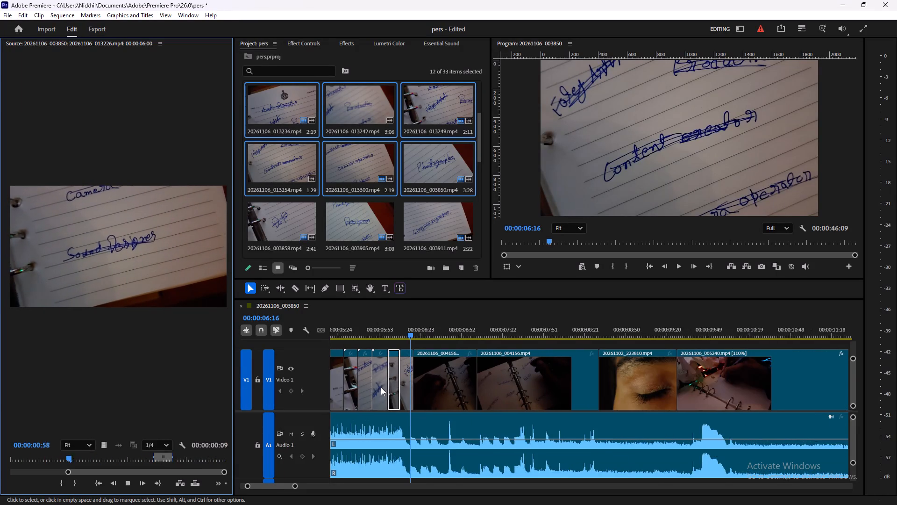
{"action": "scroll", "coordinate": [381, 387], "scroll_direction": "down", "scroll_amount": 16, "text": "alt"}
{"action": "scroll", "coordinate": [381, 387], "scroll_direction": "up", "scroll_amount": 8, "text": "shift"}
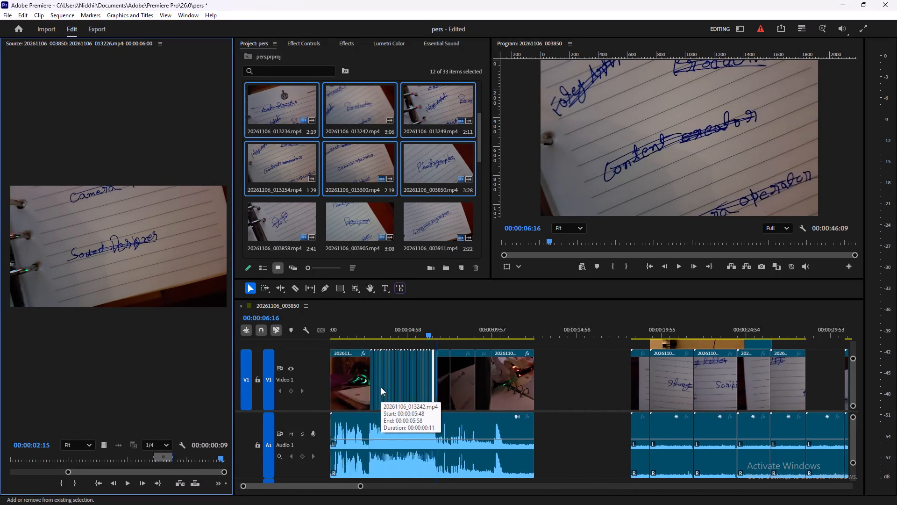
{"action": "scroll", "coordinate": [395, 362], "scroll_direction": "up", "scroll_amount": 6, "text": "shift"}
{"action": "left_click_drag", "start_coordinate": [378, 331], "coordinate": [194, 331]}
{"action": "key", "text": "space"}
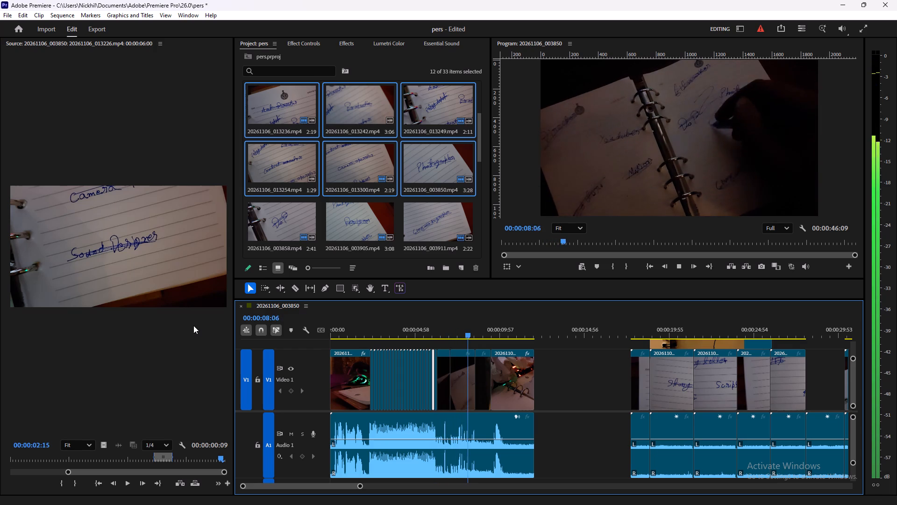
{"action": "key", "text": "space"}
Move the first dark notebook shot (20261106_004156) out of the edit into the empty V1 space after the writing shot.
{"action": "scroll", "coordinate": [447, 395], "scroll_direction": "up", "scroll_amount": 6, "text": "alt"}
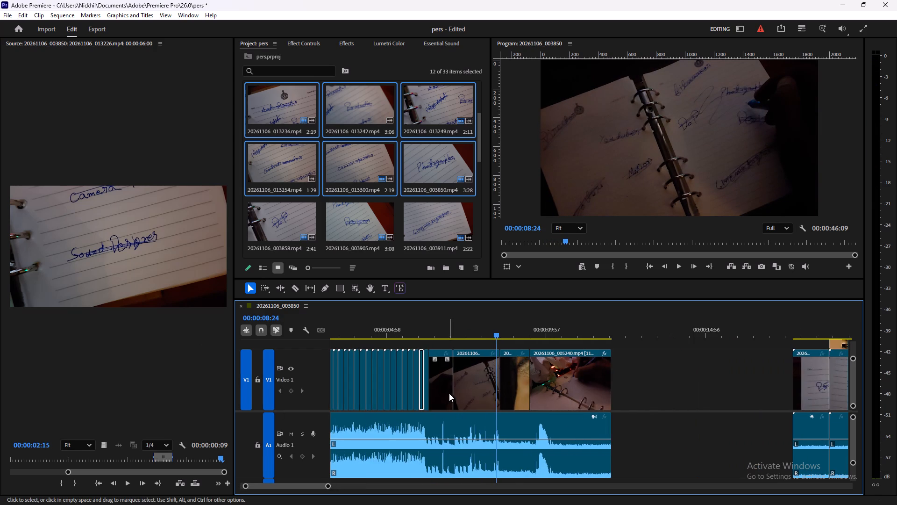
{"action": "scroll", "coordinate": [444, 386], "scroll_direction": "up", "scroll_amount": 5, "text": "alt"}
{"action": "left_click_drag", "start_coordinate": [439, 375], "coordinate": [804, 353]}
Butt the remaining dark notebook shot against the Content Creator cut and extend its end to the eye close-up.
{"action": "left_click_drag", "start_coordinate": [496, 376], "coordinate": [452, 375]}
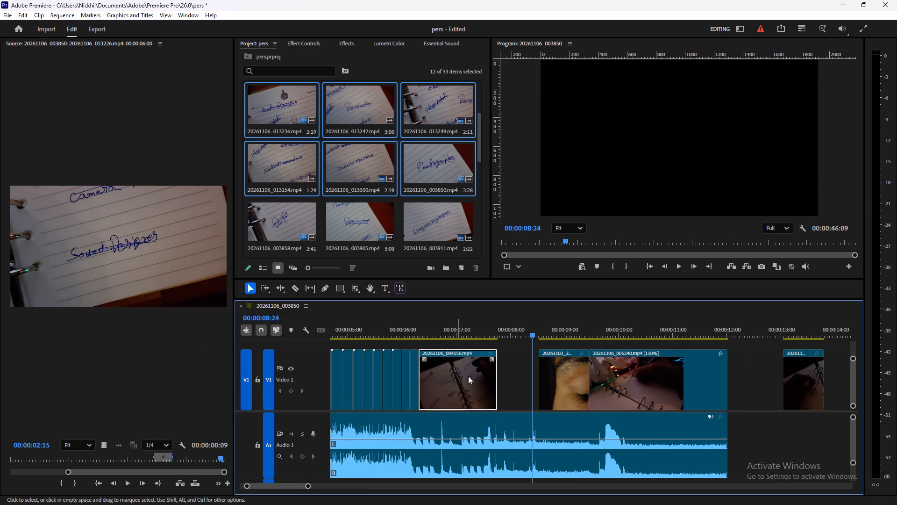
{"action": "left_click_drag", "start_coordinate": [495, 385], "coordinate": [545, 391]}
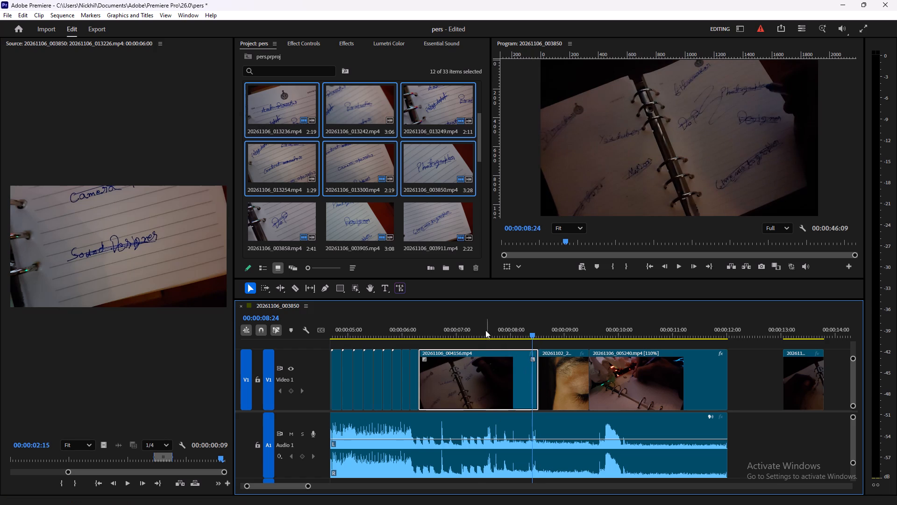
{"action": "left_click_drag", "start_coordinate": [479, 327], "coordinate": [403, 323]}
{"action": "key", "text": "space"}
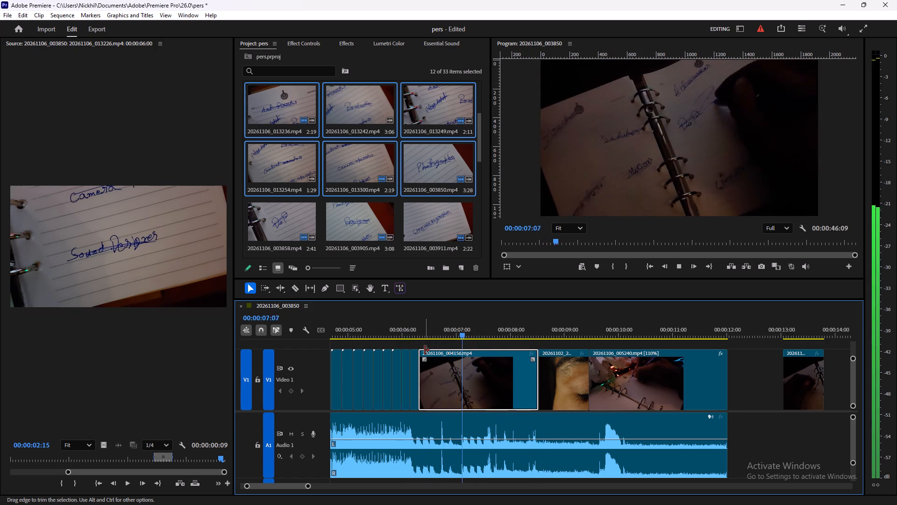
{"action": "key", "text": "space"}
Move the reference sketch video on V2 from above the spare word clips over the edit, aligning its end with the writing shot's end.
{"action": "scroll", "coordinate": [628, 397], "scroll_direction": "down", "scroll_amount": 2, "text": "alt"}
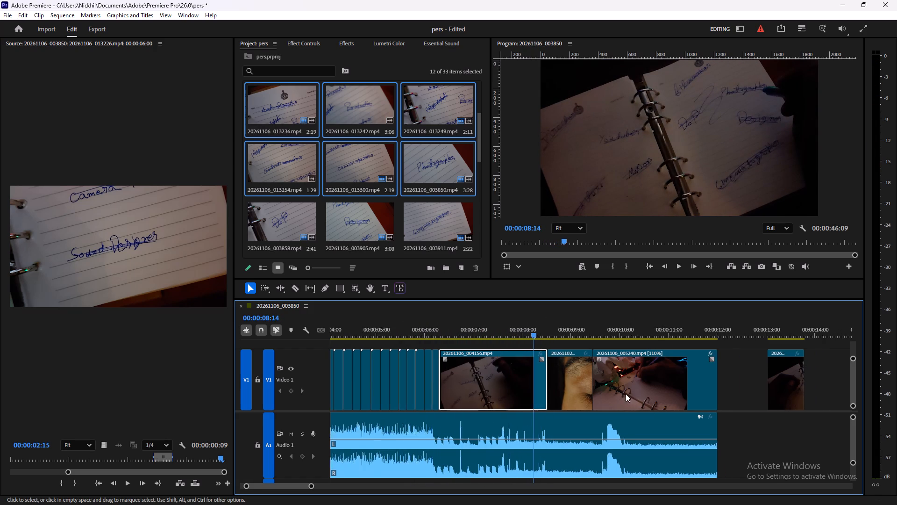
{"action": "scroll", "coordinate": [626, 394], "scroll_direction": "down", "scroll_amount": 12, "text": "alt"}
{"action": "left_click_drag", "start_coordinate": [618, 342], "coordinate": [582, 348]}
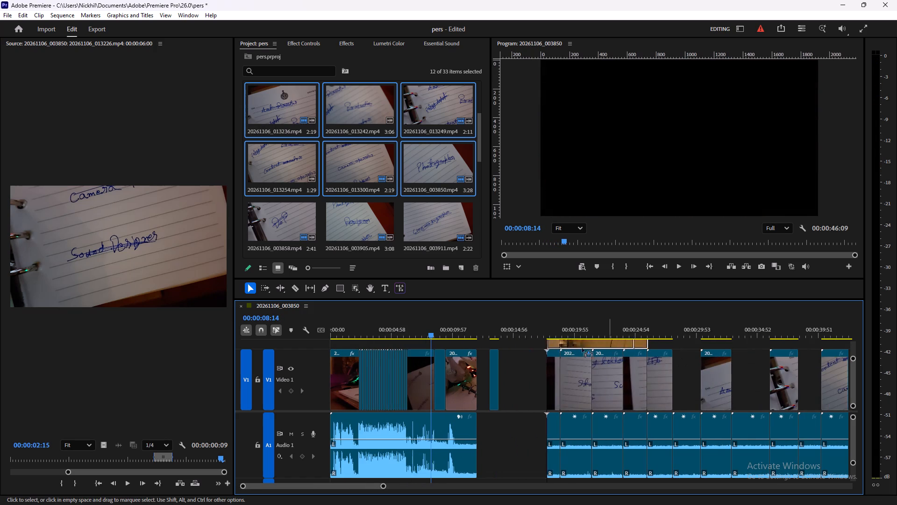
{"action": "left_click_drag", "start_coordinate": [582, 348], "coordinate": [389, 339]}
{"action": "scroll", "coordinate": [380, 344], "scroll_direction": "up", "scroll_amount": 5}
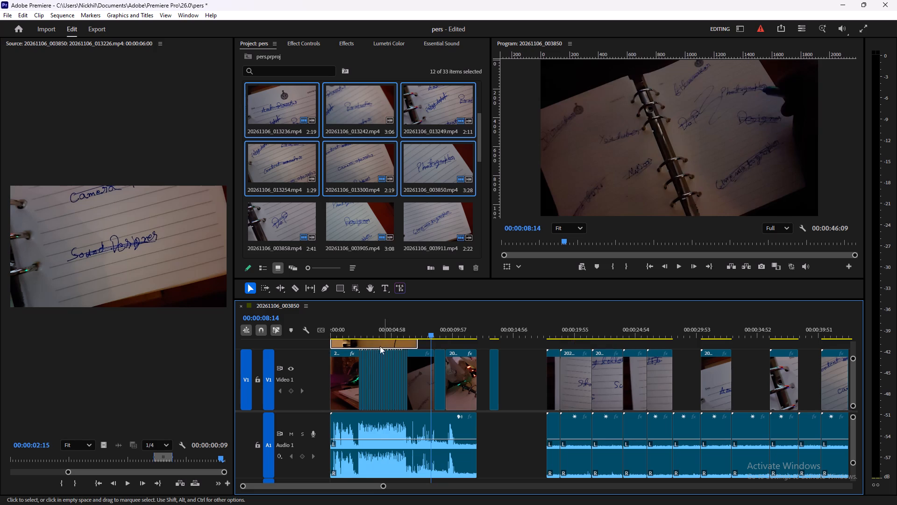
{"action": "scroll", "coordinate": [311, 389], "scroll_direction": "up", "scroll_amount": 4, "text": "ctrl"}
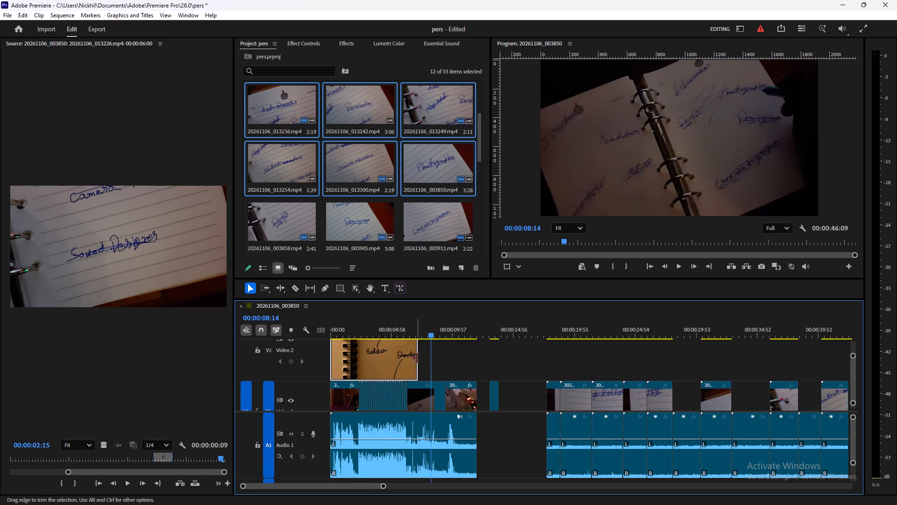
{"action": "left_click_drag", "start_coordinate": [417, 358], "coordinate": [450, 359]}
{"action": "left_click_drag", "start_coordinate": [386, 360], "coordinate": [446, 364]}
{"action": "left_click", "coordinate": [444, 364]}
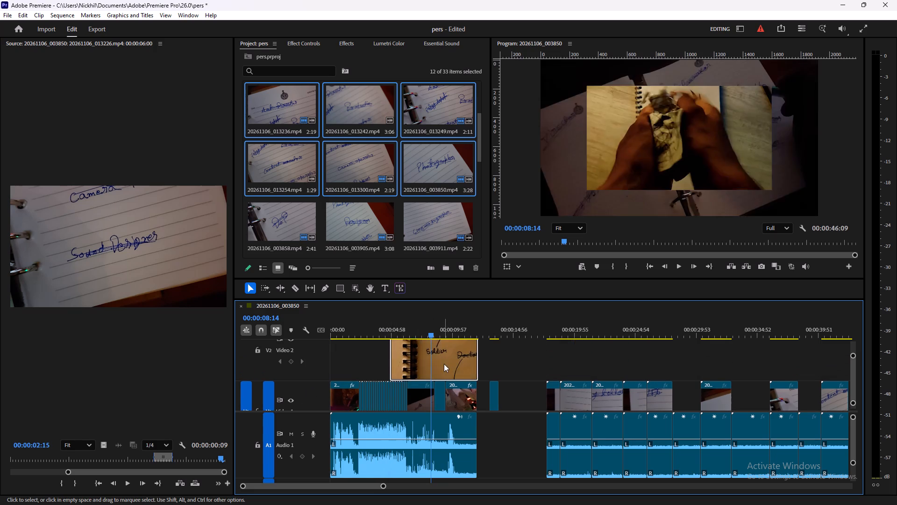
{"action": "left_click", "coordinate": [441, 364]}
Extend the reference video's start back to the beginning of the sequence, making it about 12 seconds long.
{"action": "left_click_drag", "start_coordinate": [381, 361], "coordinate": [323, 354]}
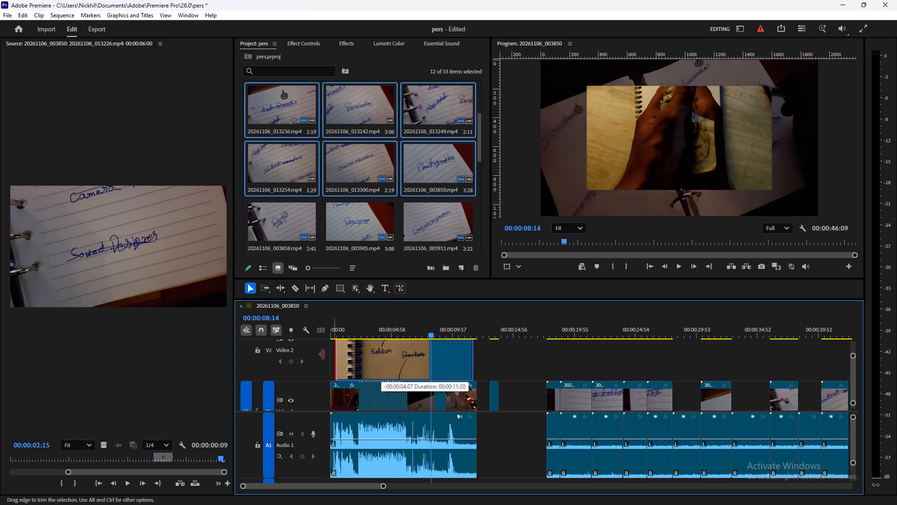
{"action": "left_click_drag", "start_coordinate": [323, 354], "coordinate": [294, 352]}
{"action": "left_click", "coordinate": [375, 355]}
{"action": "scroll", "coordinate": [438, 358], "scroll_direction": "up", "scroll_amount": 4, "text": "alt"}
{"action": "scroll", "coordinate": [401, 359], "scroll_direction": "up", "scroll_amount": 5}
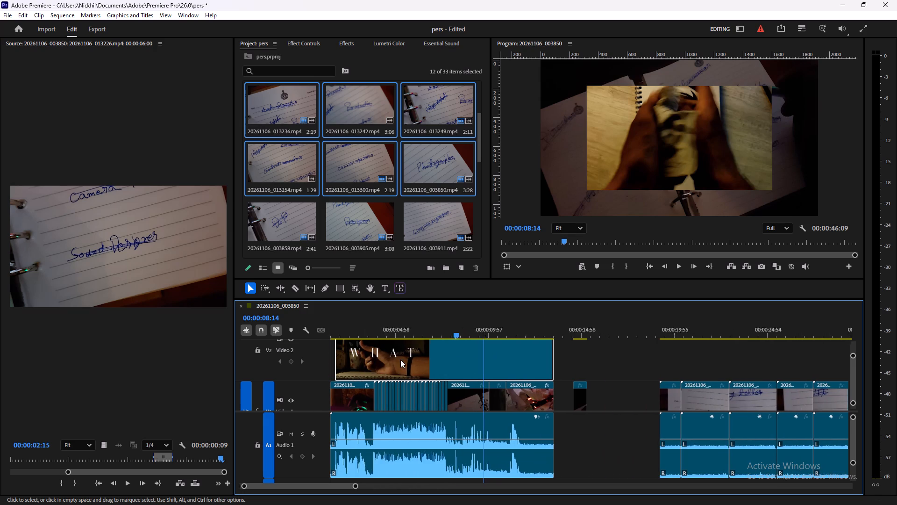
{"action": "scroll", "coordinate": [400, 360], "scroll_direction": "up", "scroll_amount": 1}
{"action": "scroll", "coordinate": [370, 364], "scroll_direction": "up", "scroll_amount": 6, "text": "shift"}
{"action": "left_click_drag", "start_coordinate": [333, 366], "coordinate": [324, 366]}
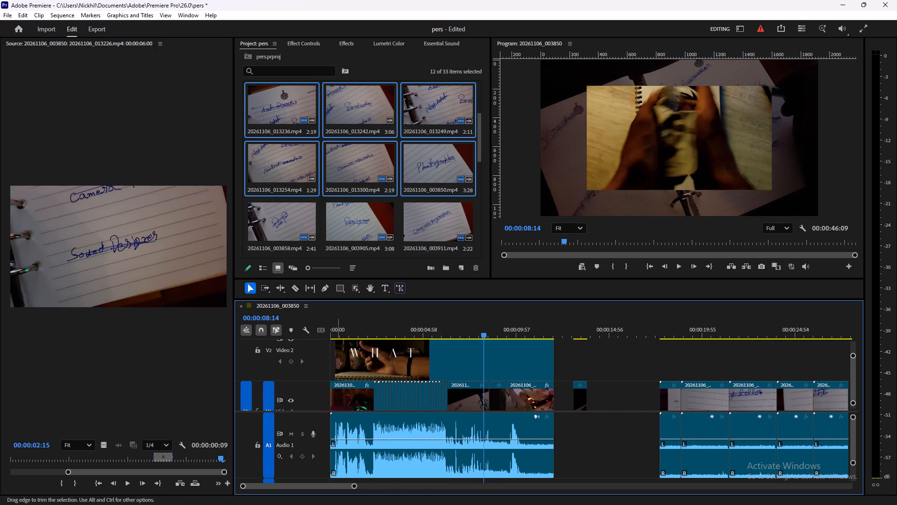
{"action": "left_click_drag", "start_coordinate": [337, 364], "coordinate": [321, 364]}
Play the edit with the reference video overlaid to compare their cuts, rechecking the section around the dark notebook shot.
{"action": "left_click_drag", "start_coordinate": [358, 321], "coordinate": [279, 335]}
{"action": "key", "text": "space"}
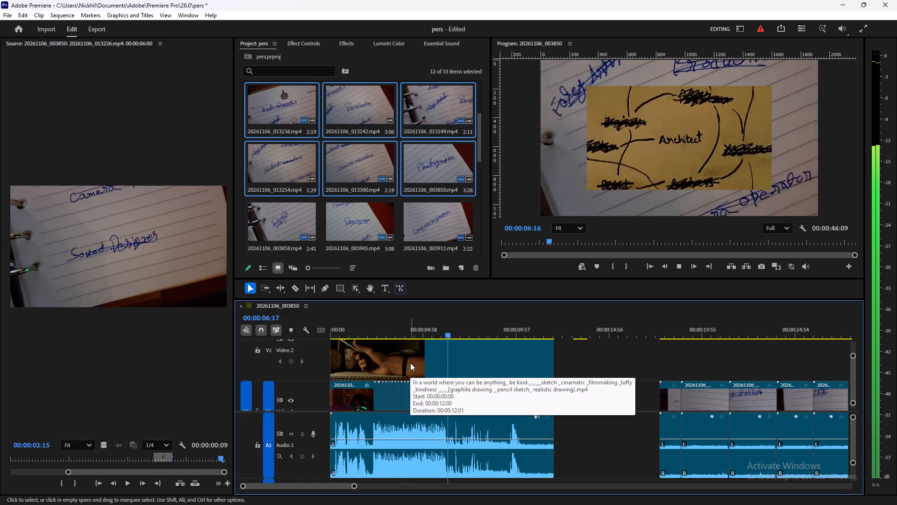
{"action": "key", "text": "space"}
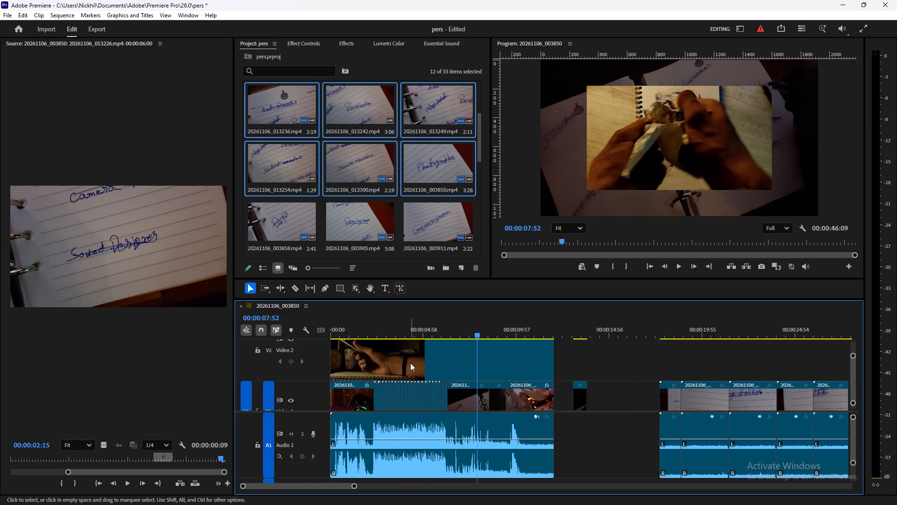
{"action": "left_click_drag", "start_coordinate": [479, 328], "coordinate": [465, 331]}
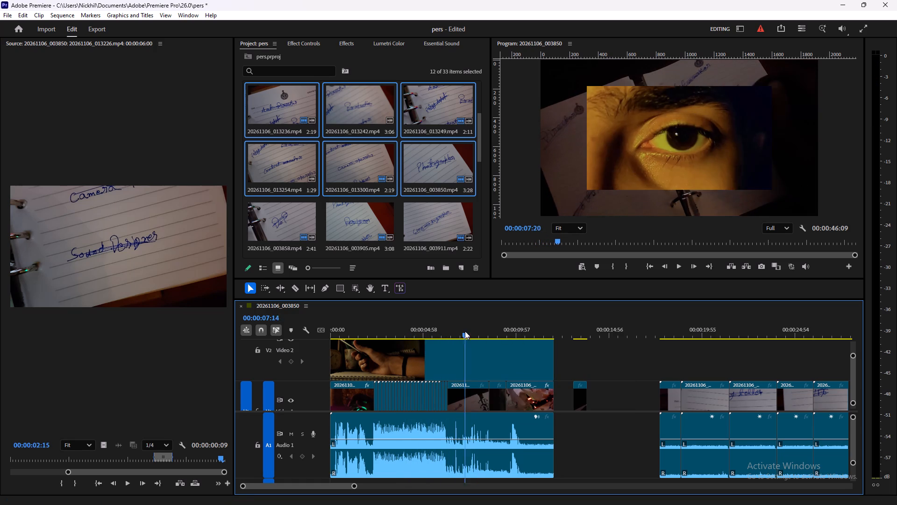
{"action": "left_click_drag", "start_coordinate": [465, 331], "coordinate": [454, 331]}
{"action": "key", "text": "space"}
{"action": "key", "text": "space"}
Shift the reference video on V2 sideways to a horizontal position of 322 so more of the edit beneath shows.
{"action": "left_click", "coordinate": [461, 351]}
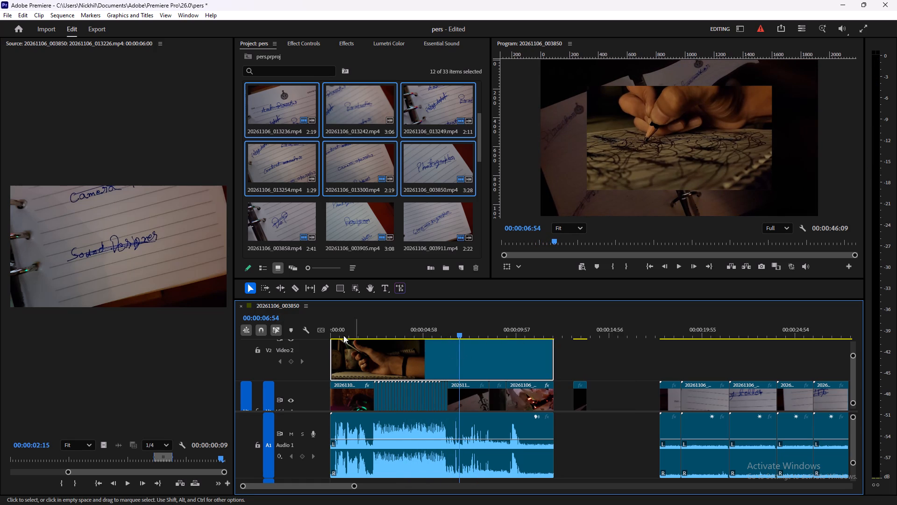
{"action": "left_click", "coordinate": [297, 42]}
{"action": "left_click_drag", "start_coordinate": [319, 101], "coordinate": [319, 101]}
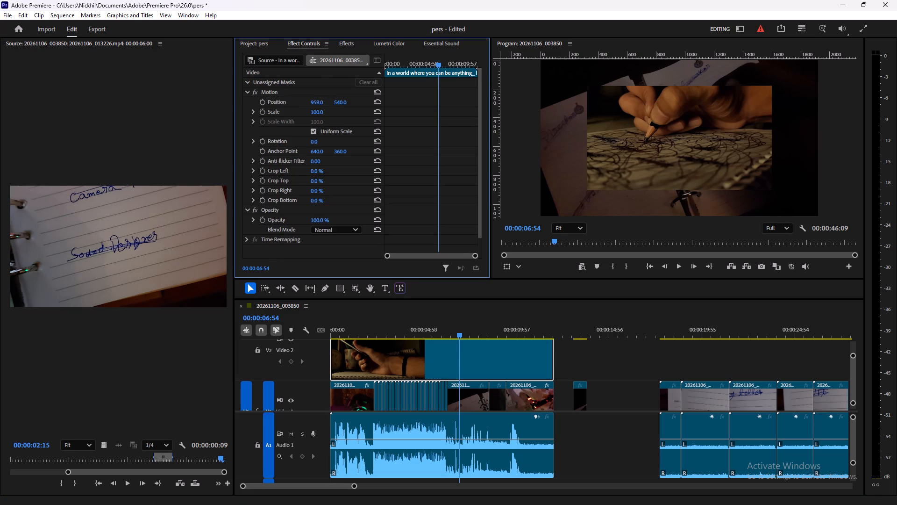
{"action": "left_click_drag", "start_coordinate": [319, 101], "coordinate": [342, 113]}
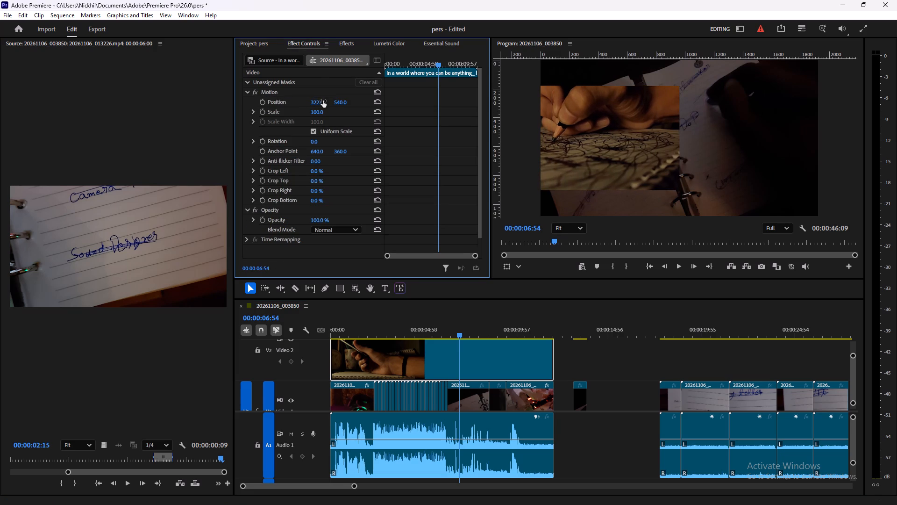
Trim the dark notebook shot's end to the reference's cut to the eye, at about 00:00:07:05.
{"action": "left_click_drag", "start_coordinate": [456, 332], "coordinate": [447, 332]}
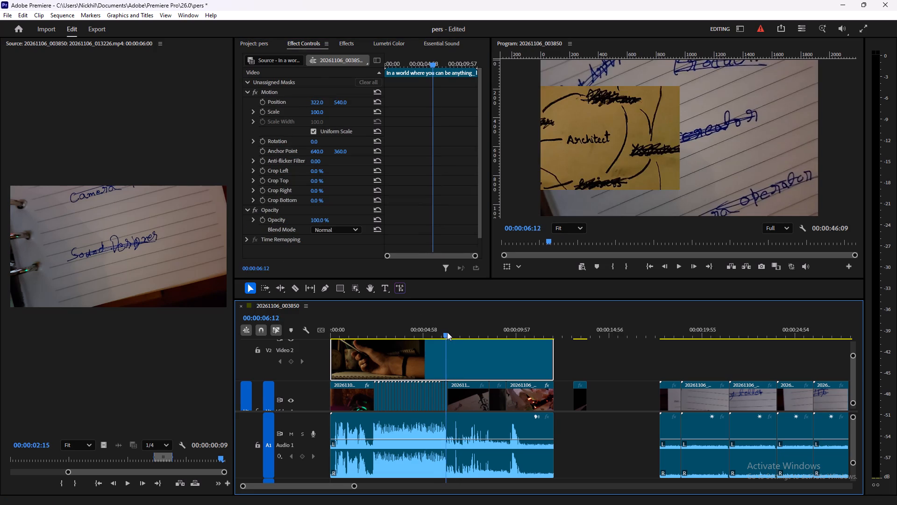
{"action": "left_click_drag", "start_coordinate": [447, 332], "coordinate": [448, 331]}
{"action": "key", "text": "space"}
{"action": "key", "text": "space"}
{"action": "key", "text": "space"}
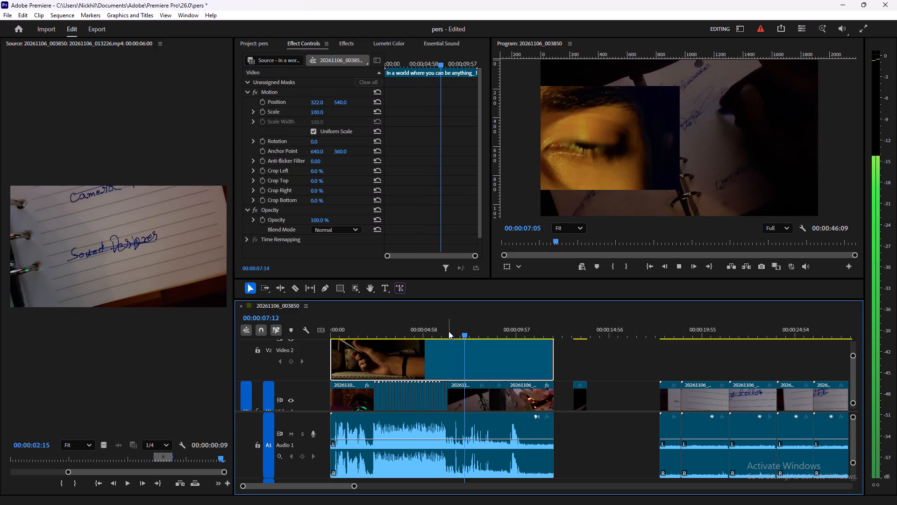
{"action": "key", "text": "space"}
{"action": "scroll", "coordinate": [471, 384], "scroll_direction": "up", "scroll_amount": 10, "text": "alt"}
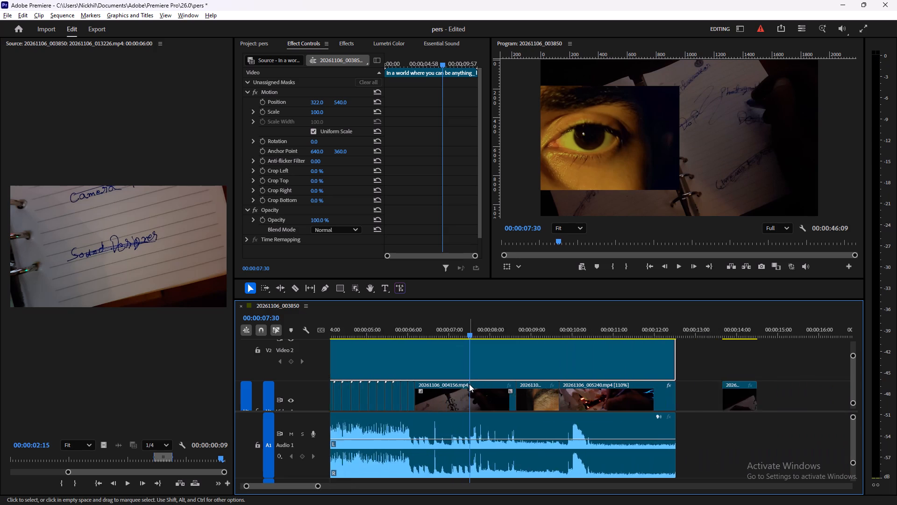
{"action": "scroll", "coordinate": [469, 384], "scroll_direction": "up", "scroll_amount": 4, "text": "alt"}
{"action": "scroll", "coordinate": [466, 373], "scroll_direction": "up", "scroll_amount": 7}
{"action": "left_click_drag", "start_coordinate": [558, 327], "coordinate": [538, 325]}
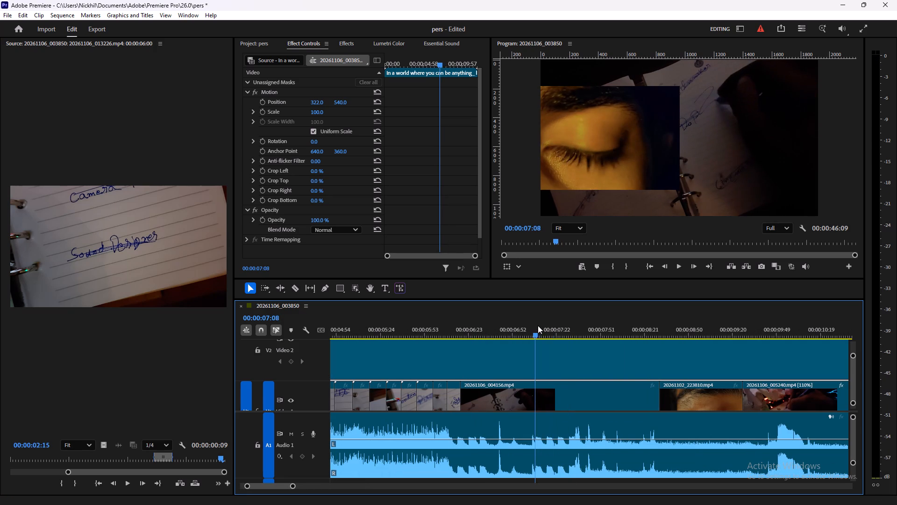
{"action": "left_click_drag", "start_coordinate": [538, 325], "coordinate": [531, 325]}
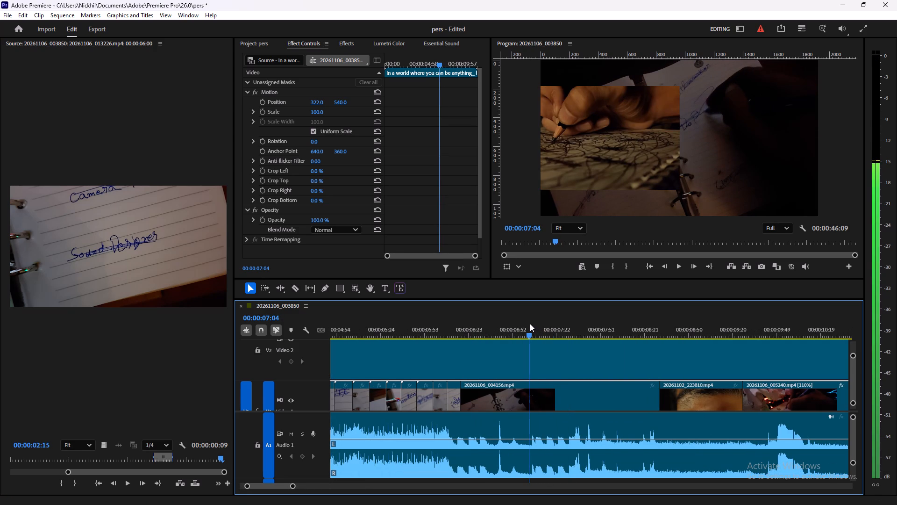
{"action": "key", "text": "Right"}
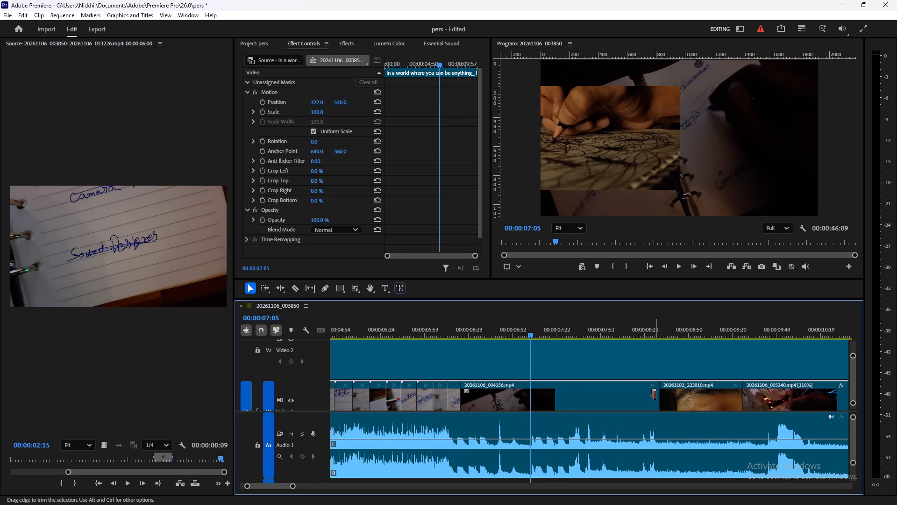
{"action": "left_click_drag", "start_coordinate": [655, 396], "coordinate": [526, 391]}
Move the eye close-up earlier on V1 so it starts directly at the end of the dark notebook shot.
{"action": "left_click_drag", "start_coordinate": [699, 397], "coordinate": [616, 398]}
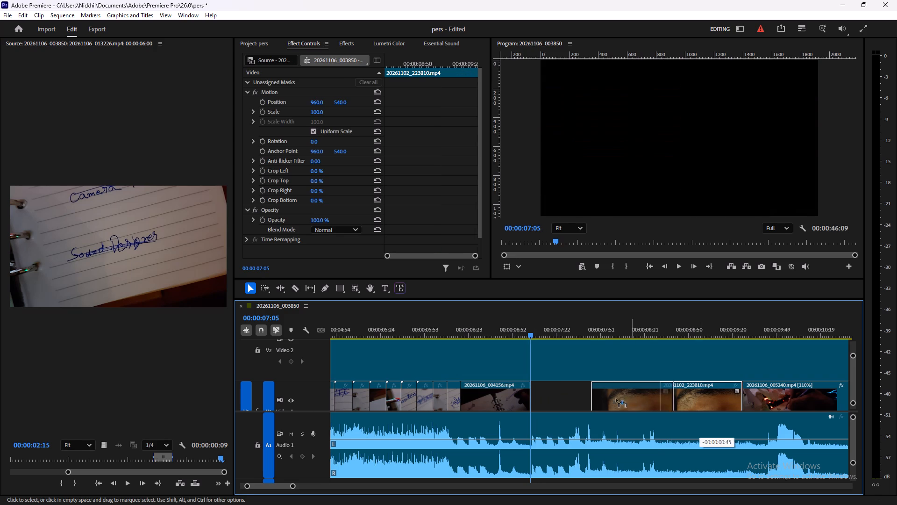
{"action": "left_click_drag", "start_coordinate": [616, 398], "coordinate": [571, 402]}
Trim the eye close-up's end to the last reference eye frame before the crumpled-paper shot, at about 00:00:07:48.
{"action": "key", "text": "space"}
{"action": "key", "text": "space"}
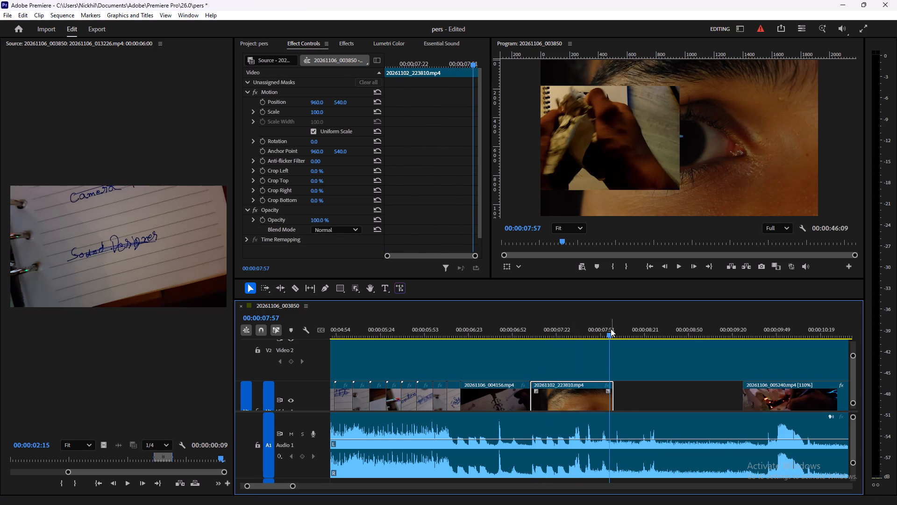
{"action": "key", "text": "Left"}
{"action": "key", "text": "Left"}
{"action": "key", "text": "Left"}
{"action": "key", "text": "Left"}
{"action": "key", "text": "Left"}
{"action": "key", "text": "Left"}
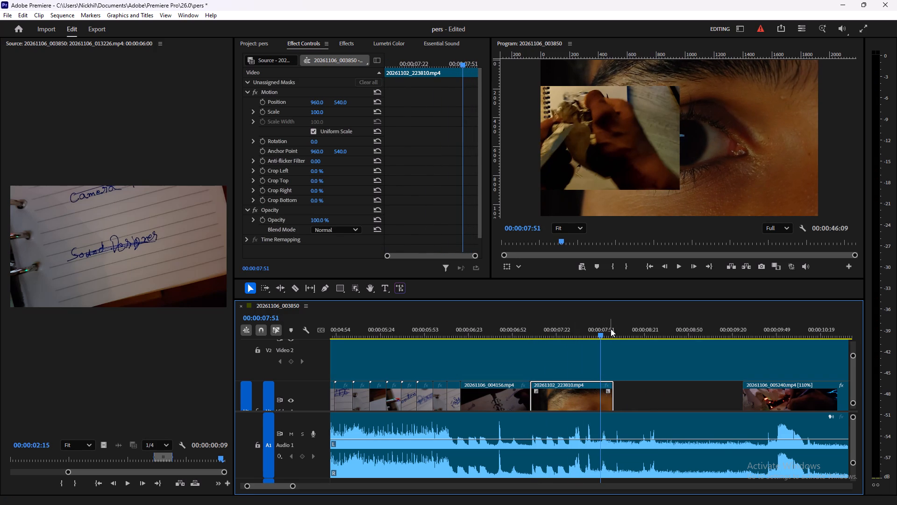
{"action": "key", "text": "Left"}
{"action": "key", "text": "Left"}
{"action": "key", "text": "Left"}
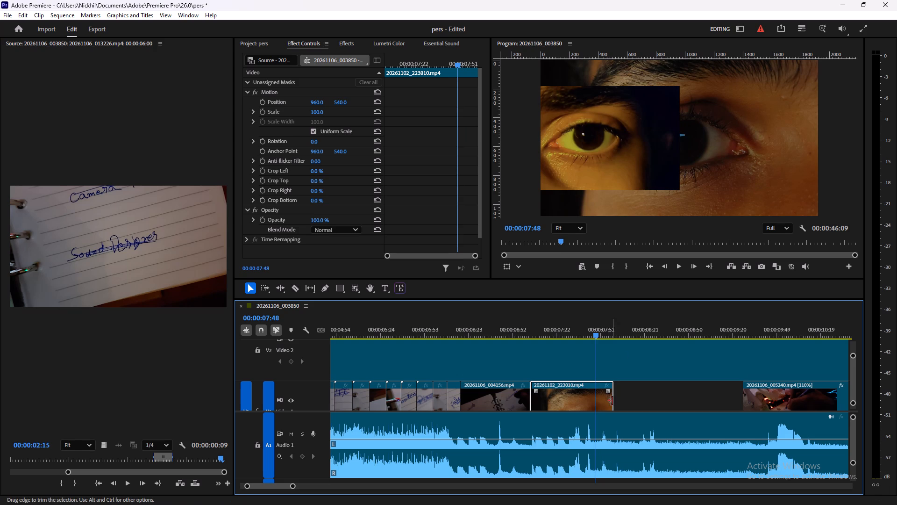
{"action": "left_click_drag", "start_coordinate": [613, 401], "coordinate": [594, 401]}
Play the reference video across the V1 gap between the eye close-up and the writing shot.
{"action": "key", "text": "space"}
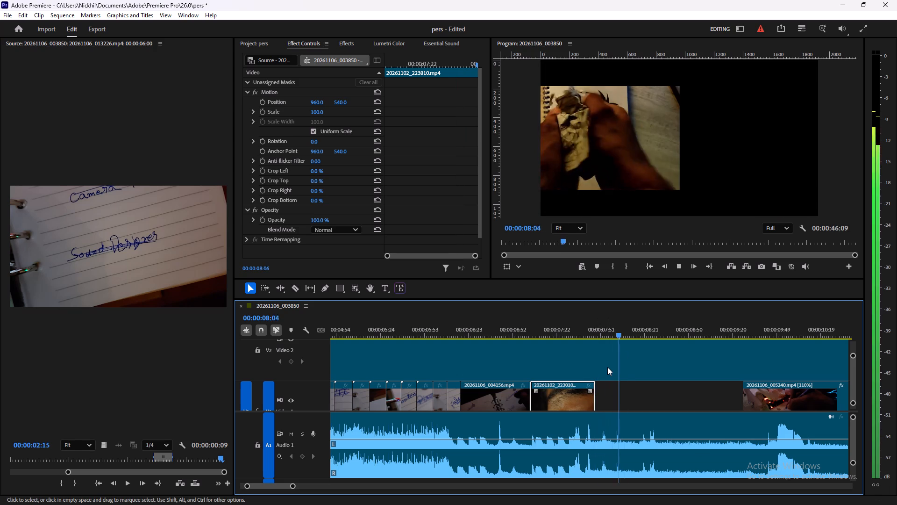
{"action": "key", "text": "space"}
{"action": "key", "text": "space"}
{"action": "key", "text": "space"}
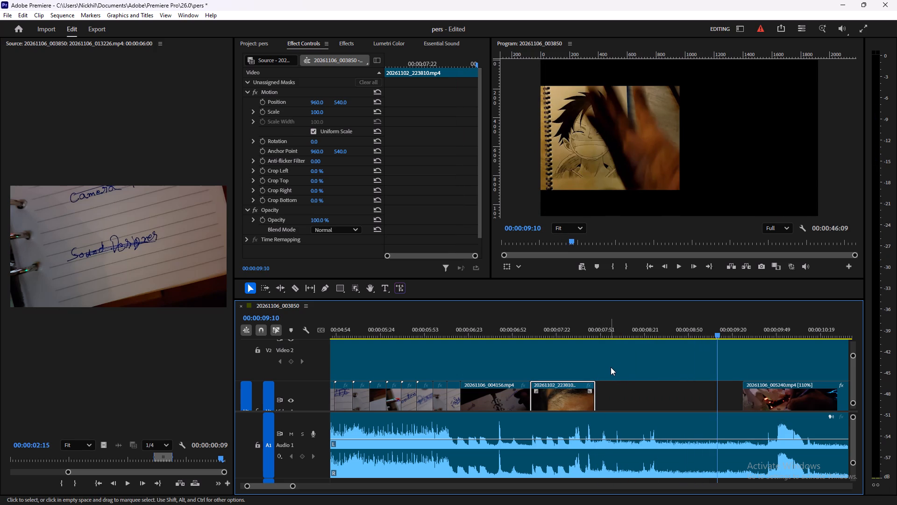
{"action": "key", "text": "space"}
{"action": "key", "text": "space"}
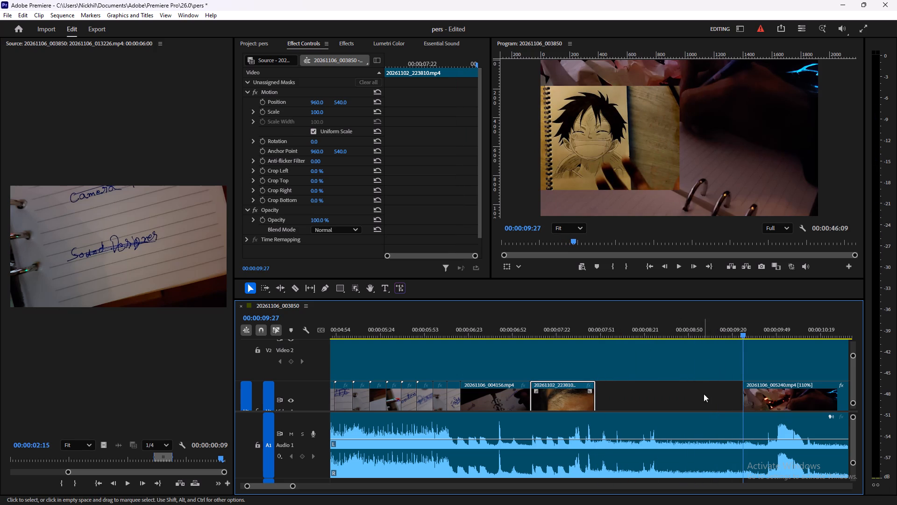
Add the clip 20261106_002157.mp4 to V1 in the empty stretch before the spare word clips.
{"action": "scroll", "coordinate": [702, 394], "scroll_direction": "down", "scroll_amount": 6, "text": "alt"}
{"action": "scroll", "coordinate": [640, 390], "scroll_direction": "down", "scroll_amount": 7, "text": "alt"}
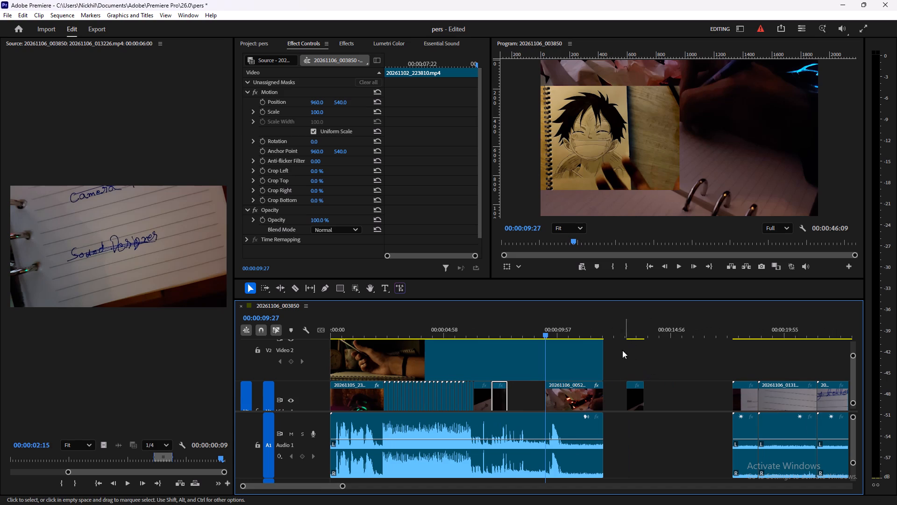
{"action": "scroll", "coordinate": [311, 383], "scroll_direction": "down", "scroll_amount": 4, "text": "ctrl"}
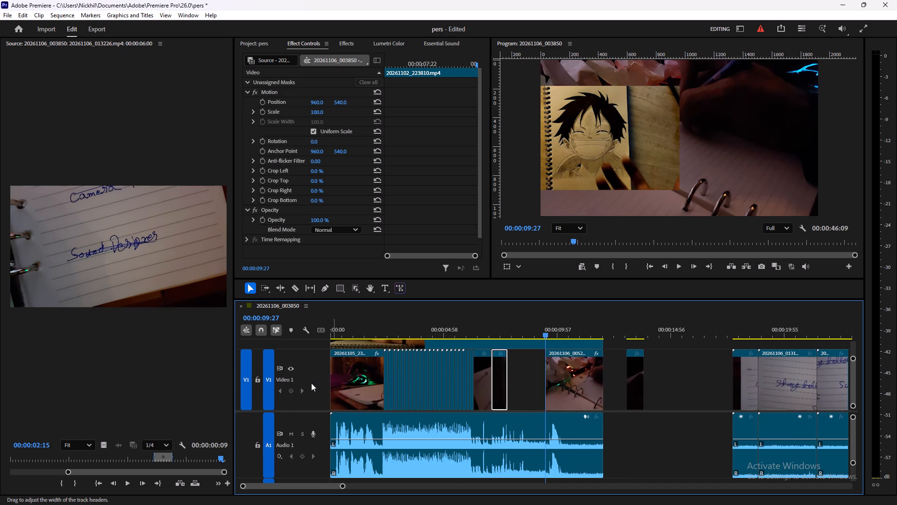
{"action": "scroll", "coordinate": [311, 383], "scroll_direction": "down", "scroll_amount": 2, "text": "ctrl"}
{"action": "left_click", "coordinate": [259, 41]}
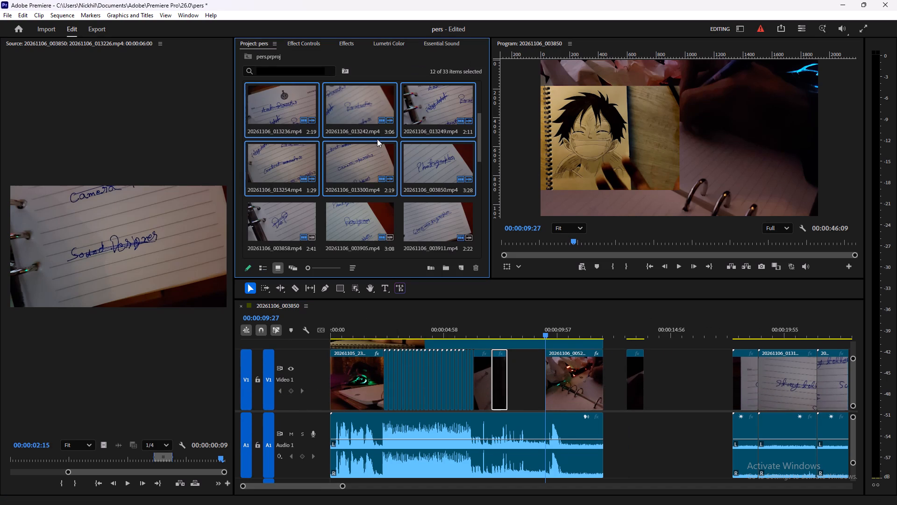
{"action": "scroll", "coordinate": [377, 139], "scroll_direction": "down", "scroll_amount": 5}
{"action": "scroll", "coordinate": [366, 131], "scroll_direction": "up", "scroll_amount": 1}
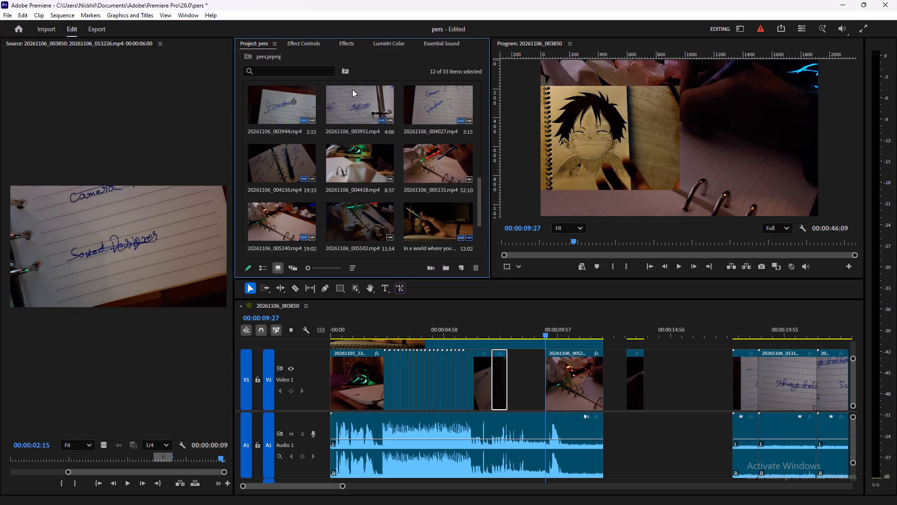
{"action": "scroll", "coordinate": [343, 167], "scroll_direction": "down", "scroll_amount": 1}
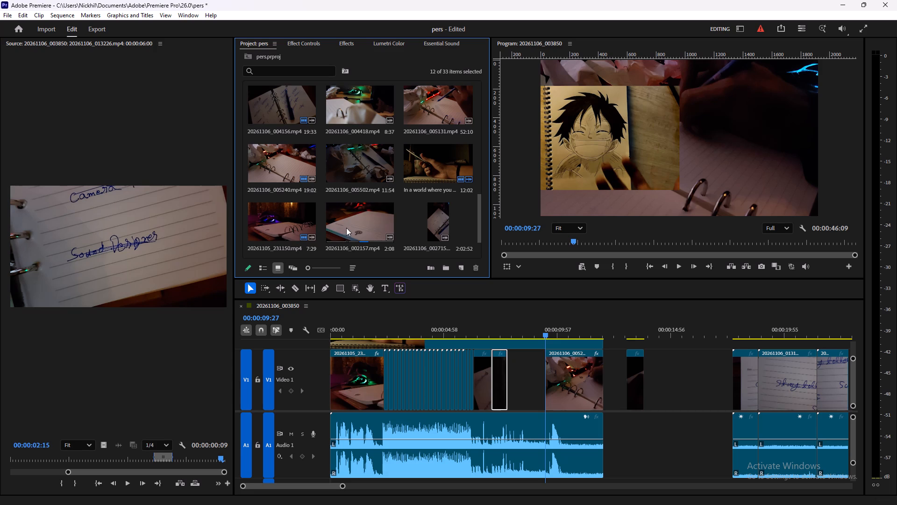
{"action": "left_click_drag", "start_coordinate": [347, 215], "coordinate": [603, 341]}
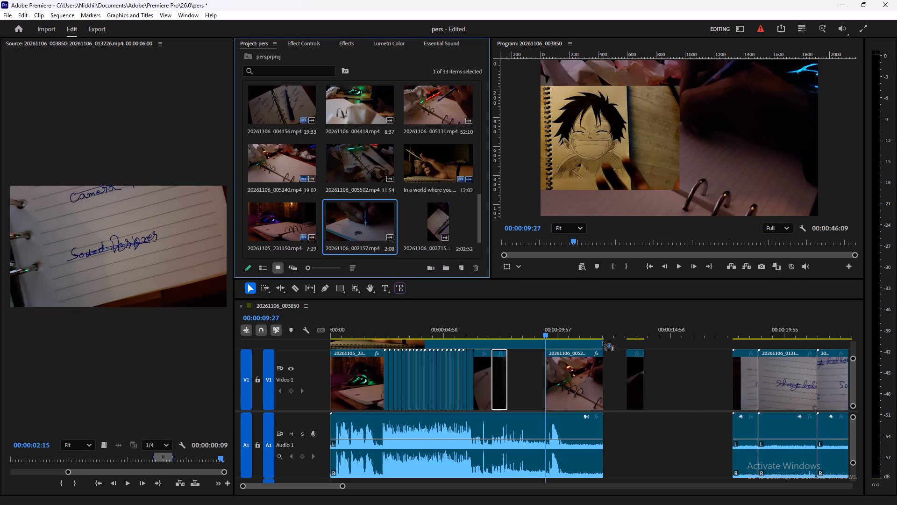
{"action": "left_click_drag", "start_coordinate": [603, 341], "coordinate": [664, 368]}
Delete the spare dark clip left between the writing shot and the newly added clip.
{"action": "left_click_drag", "start_coordinate": [626, 318], "coordinate": [639, 327]}
{"action": "left_click", "coordinate": [638, 367]}
{"action": "key", "text": "Delete"}
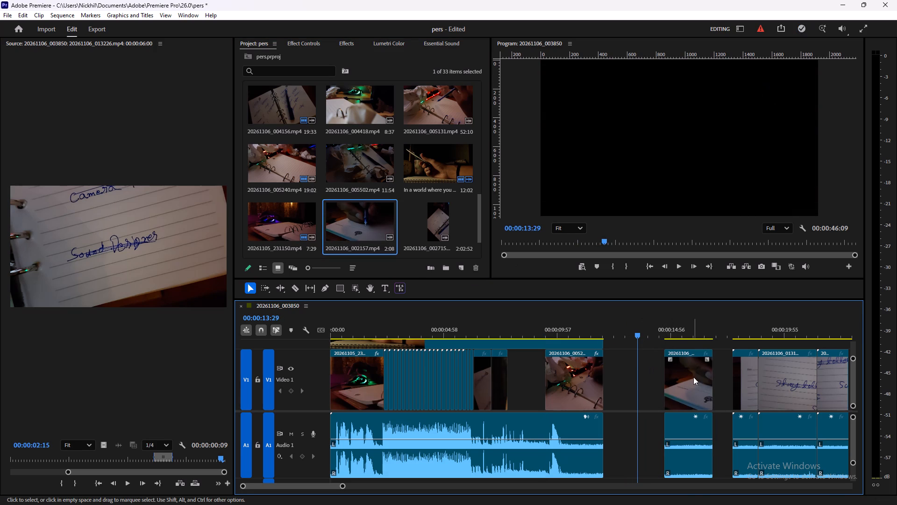
Unlink the video and audio of the newly added 20261106_002157.mp4 clip.
{"action": "right_click", "coordinate": [693, 378]}
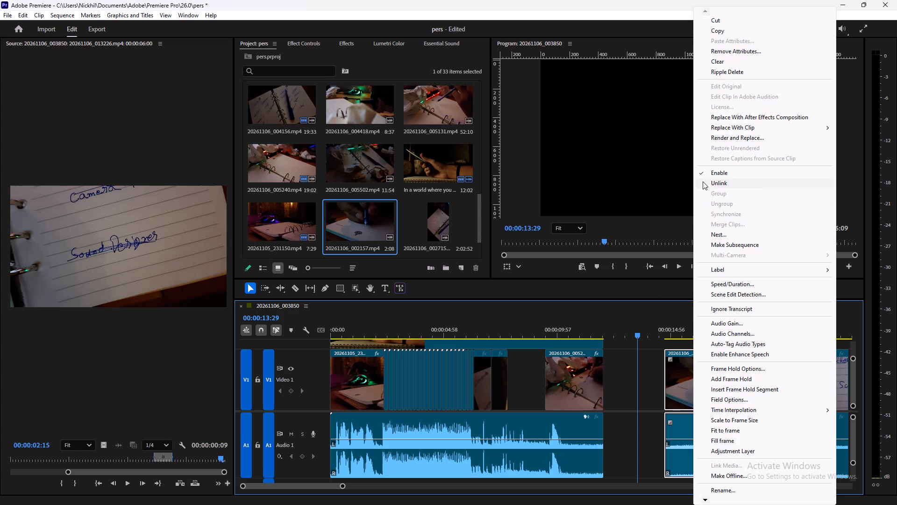
{"action": "left_click", "coordinate": [705, 179]}
{"action": "left_click", "coordinate": [647, 375]}
Extend the 20261106_002157 video's start to about 00:00:12:40 and cut back its end, keeping about 45 frames of the blank notebook page.
{"action": "left_click_drag", "start_coordinate": [666, 324], "coordinate": [666, 324]}
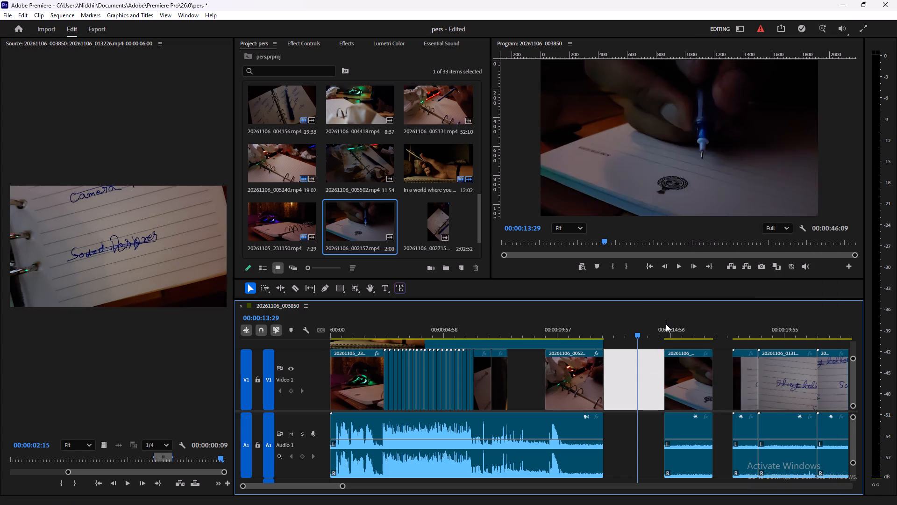
{"action": "left_click_drag", "start_coordinate": [666, 324], "coordinate": [696, 331]}
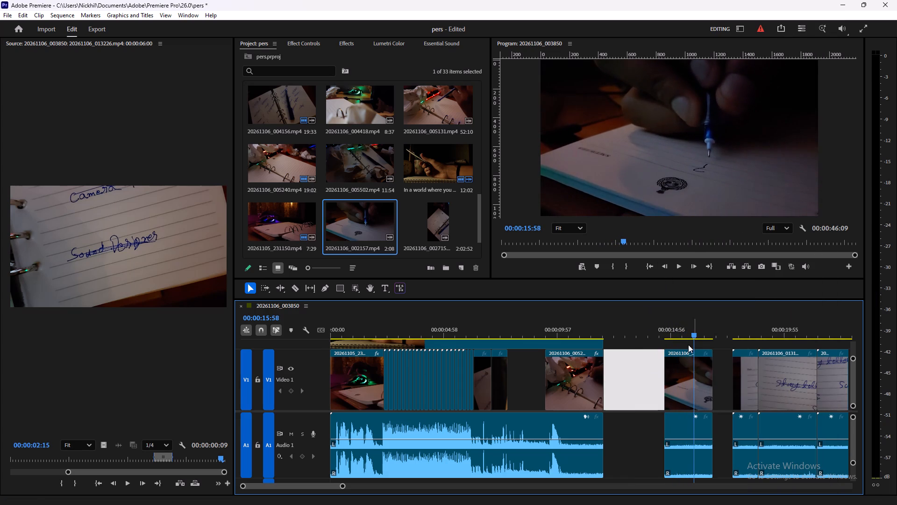
{"action": "left_click_drag", "start_coordinate": [665, 374], "coordinate": [620, 363]}
{"action": "left_click", "coordinate": [620, 325]}
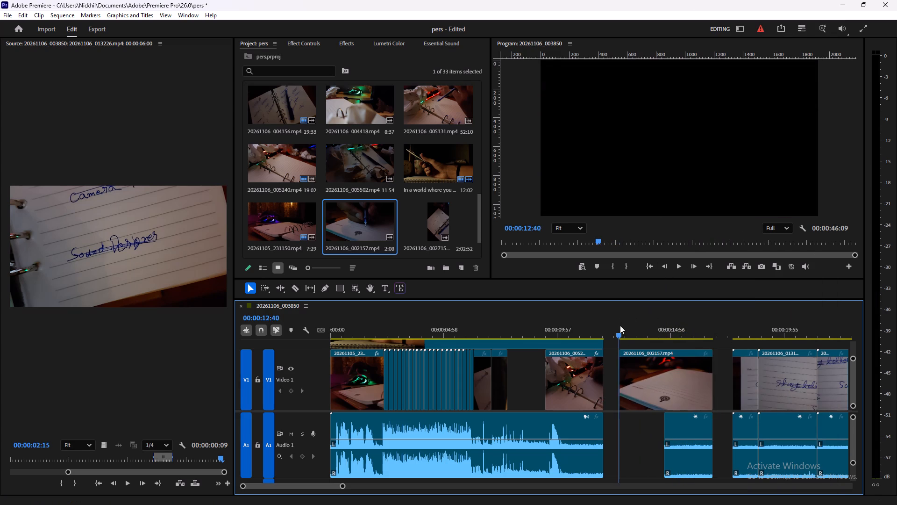
{"action": "key", "text": "space"}
{"action": "key", "text": "space"}
{"action": "left_click_drag", "start_coordinate": [712, 383], "coordinate": [654, 374]}
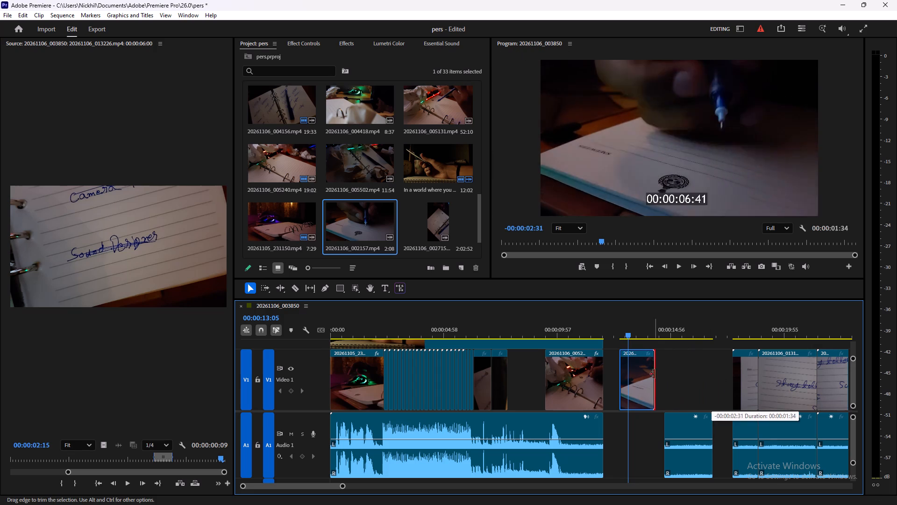
{"action": "left_click_drag", "start_coordinate": [654, 374], "coordinate": [660, 376]}
{"action": "left_click_drag", "start_coordinate": [663, 376], "coordinate": [636, 374]}
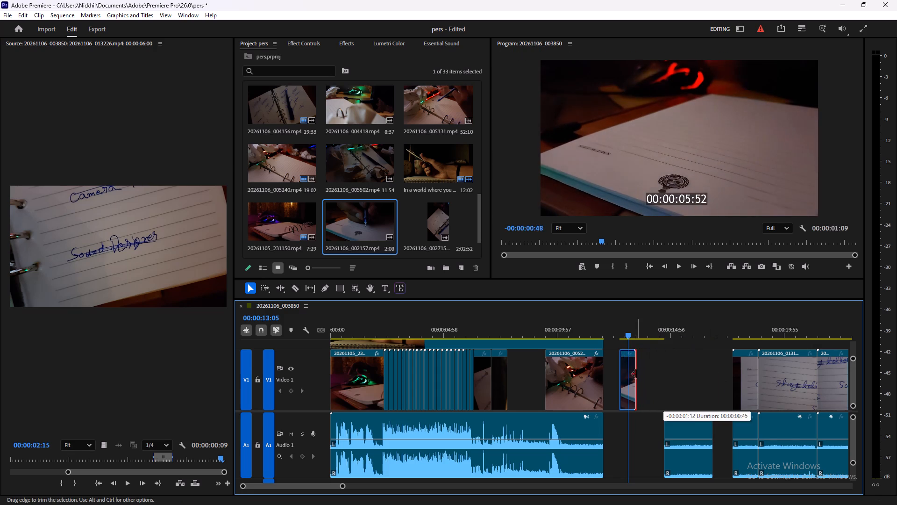
{"action": "left_click_drag", "start_coordinate": [636, 374], "coordinate": [636, 374]}
Move the shortened blank-page notebook clip into the V1 gap, butting its end against the start of the writing shot.
{"action": "left_click_drag", "start_coordinate": [629, 373], "coordinate": [524, 362]}
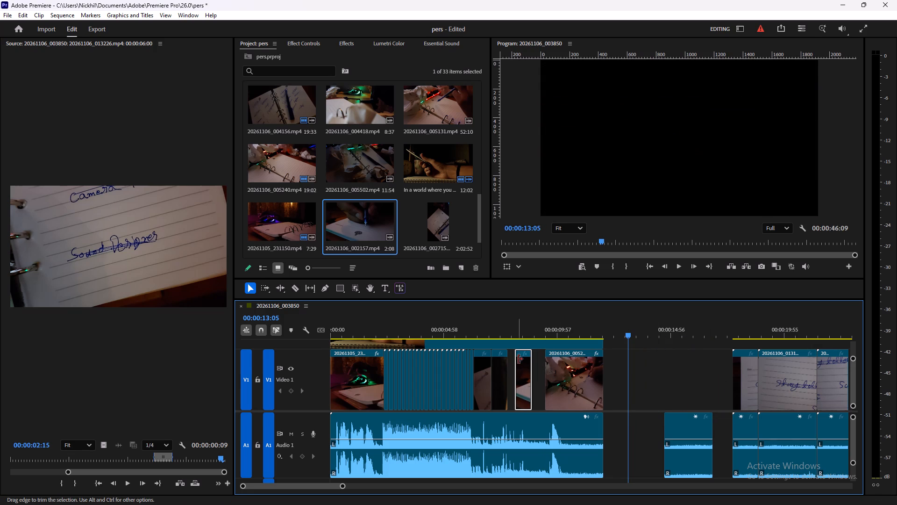
{"action": "left_click_drag", "start_coordinate": [527, 377], "coordinate": [542, 380]}
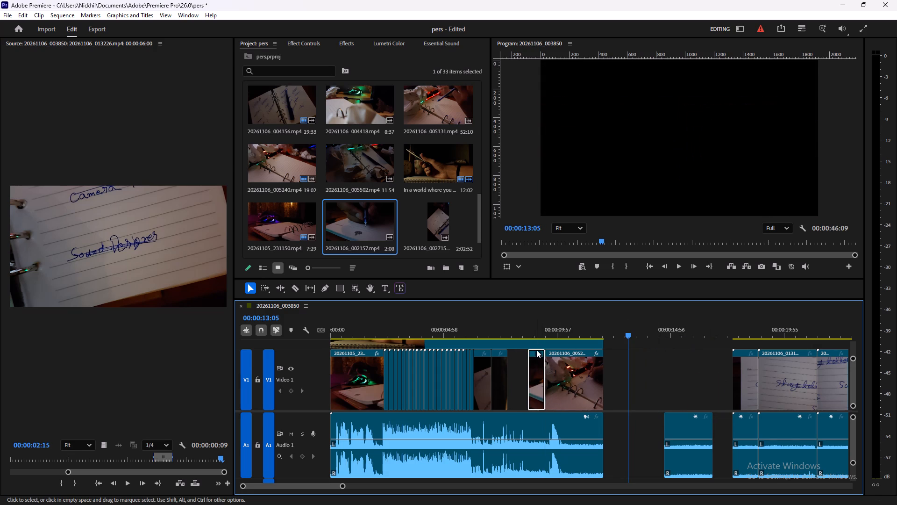
Play from the eye close-up through the writing shot, comparing the inserted notebook clip's timing with the reference video.
{"action": "left_click_drag", "start_coordinate": [529, 322], "coordinate": [497, 324]}
{"action": "key", "text": "space"}
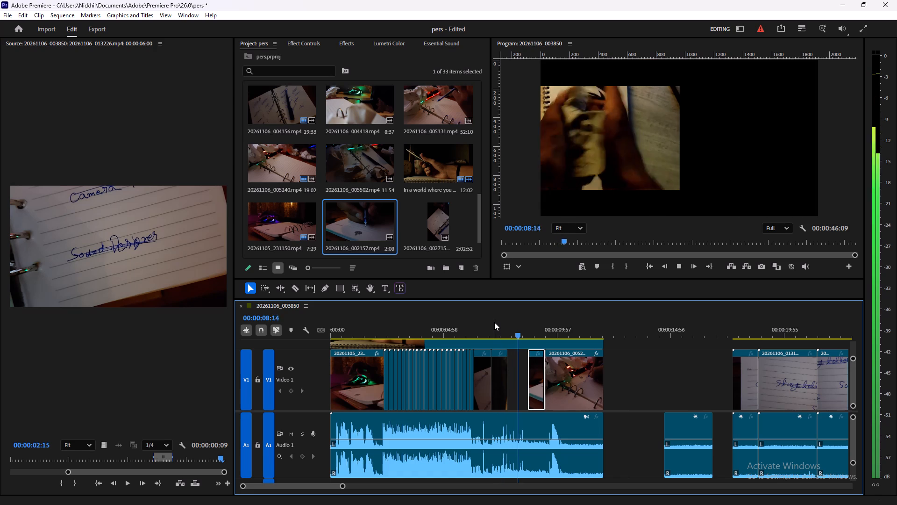
{"action": "key", "text": "space"}
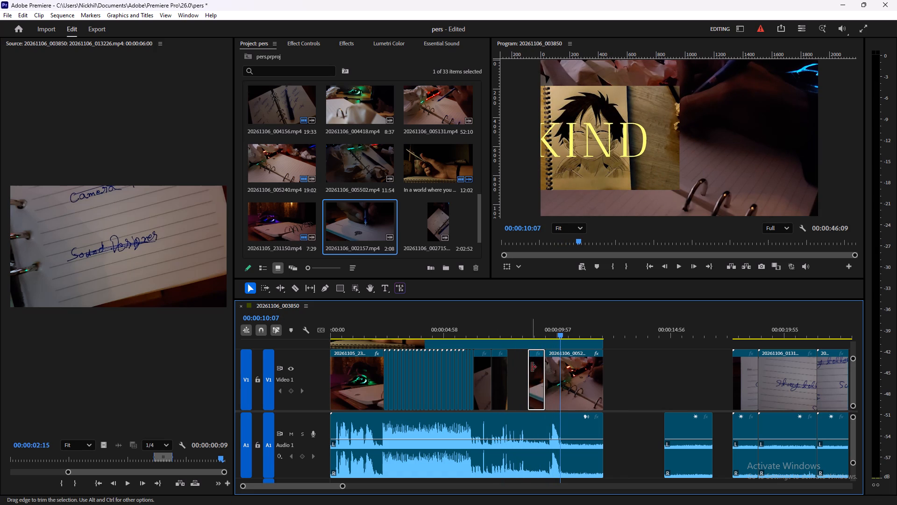
{"action": "key", "text": "space"}
{"action": "key", "text": "space"}
{"action": "left_click", "coordinate": [646, 380]}
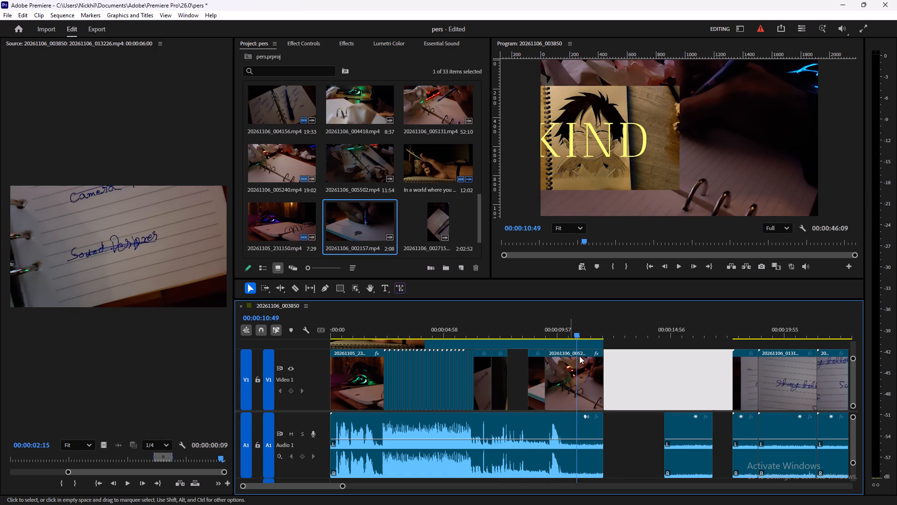
{"action": "left_click", "coordinate": [642, 375]}
{"action": "left_click_drag", "start_coordinate": [577, 331], "coordinate": [543, 331]}
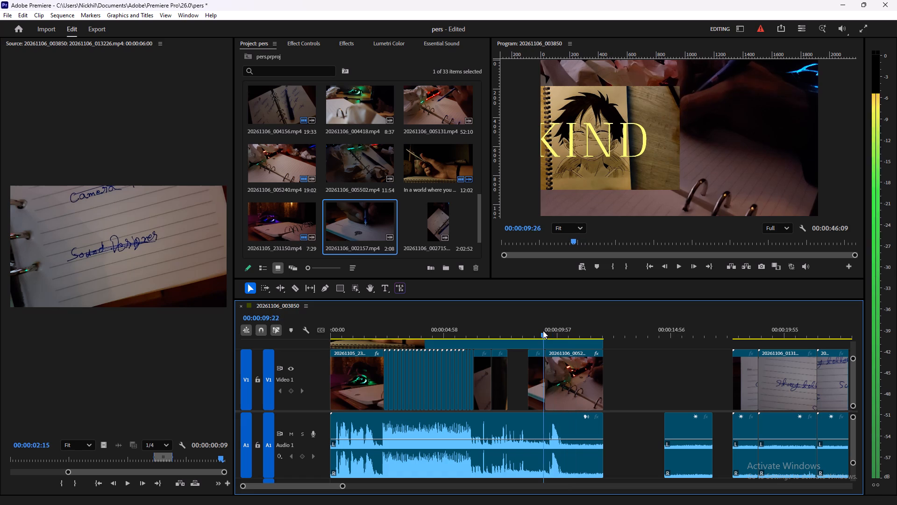
Scrub and play from the eye close-up through the writing shot, examining the remaining V1 gap against the reference video.
{"action": "left_click_drag", "start_coordinate": [543, 331], "coordinate": [532, 332]}
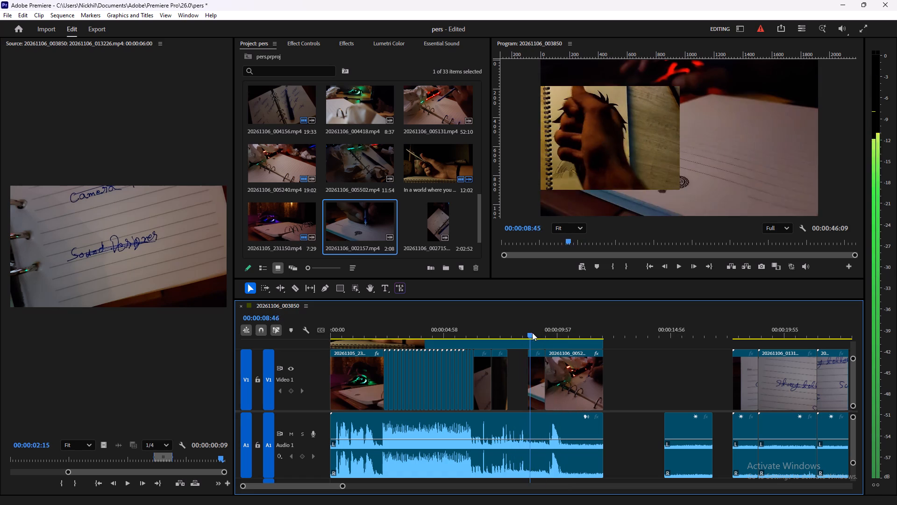
{"action": "left_click_drag", "start_coordinate": [532, 332], "coordinate": [562, 344]}
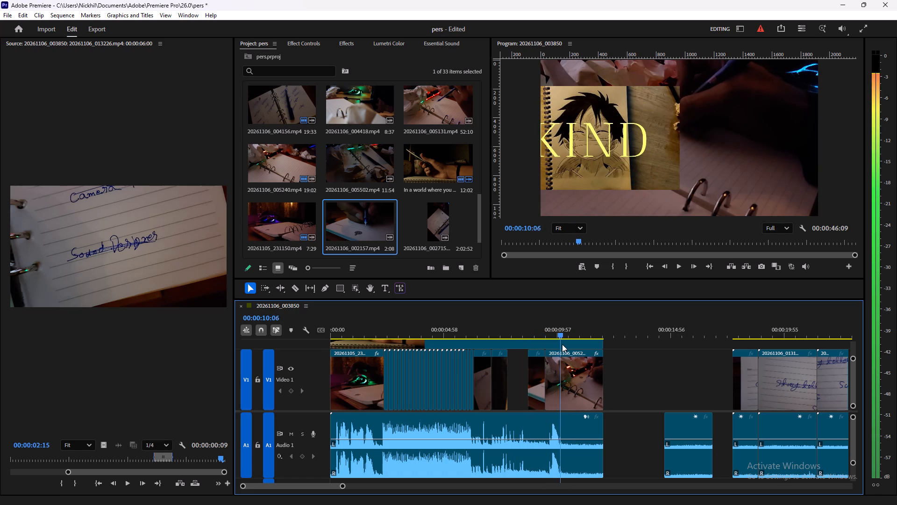
{"action": "left_click_drag", "start_coordinate": [562, 344], "coordinate": [553, 349]}
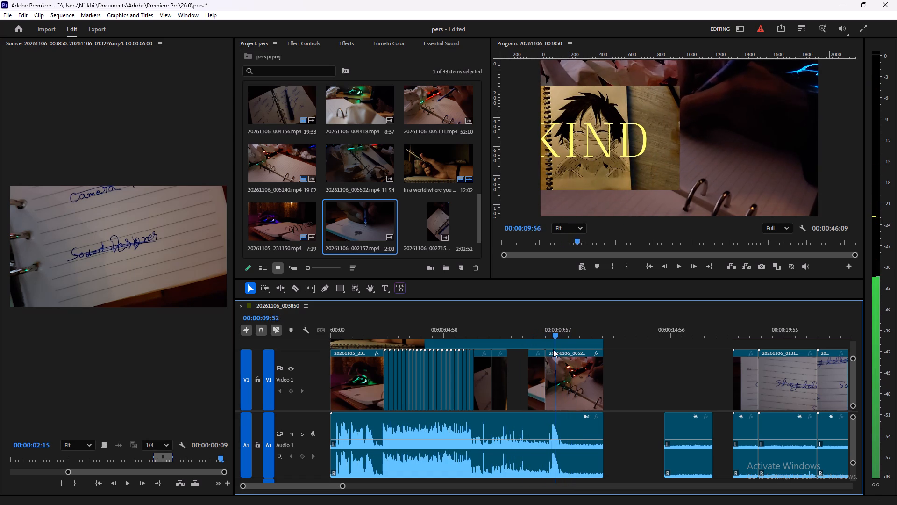
{"action": "left_click_drag", "start_coordinate": [553, 349], "coordinate": [504, 337]}
{"action": "left_click", "coordinate": [504, 337]}
{"action": "left_click_drag", "start_coordinate": [504, 337], "coordinate": [489, 336]}
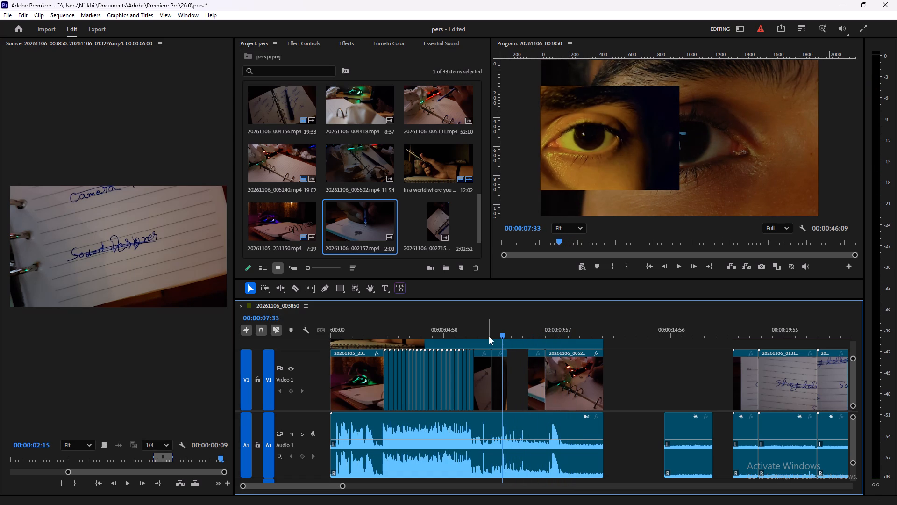
{"action": "left_click_drag", "start_coordinate": [489, 336], "coordinate": [488, 336]}
{"action": "key", "text": "space"}
{"action": "key", "text": "space"}
{"action": "left_click_drag", "start_coordinate": [513, 332], "coordinate": [512, 333]}
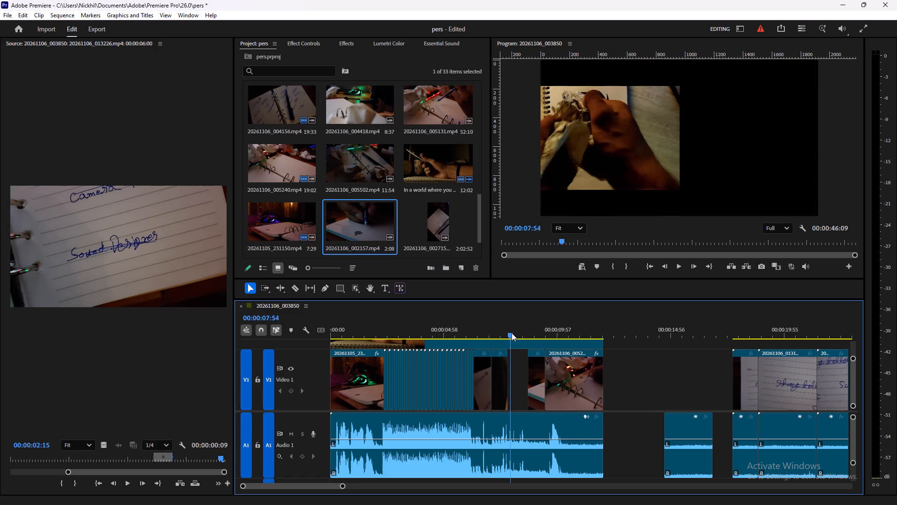
{"action": "left_click_drag", "start_coordinate": [512, 333], "coordinate": [506, 339]}
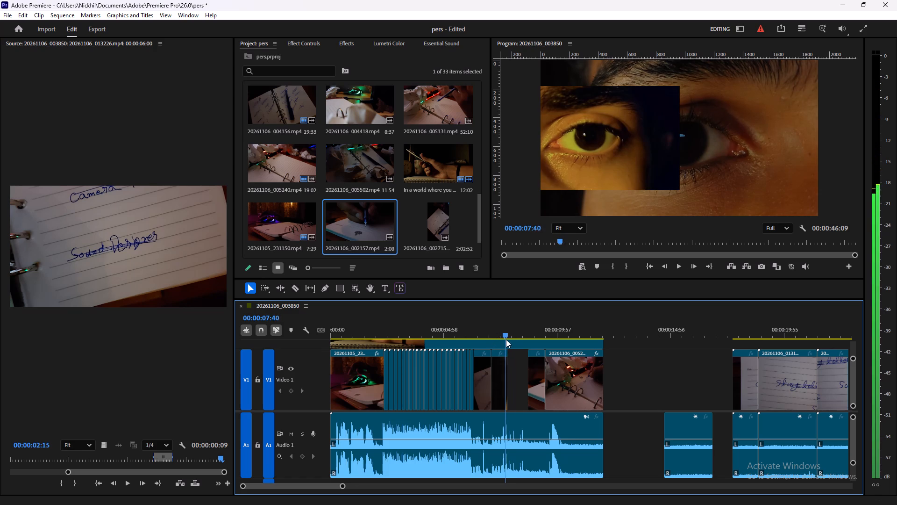
{"action": "left_click_drag", "start_coordinate": [506, 339], "coordinate": [511, 339]}
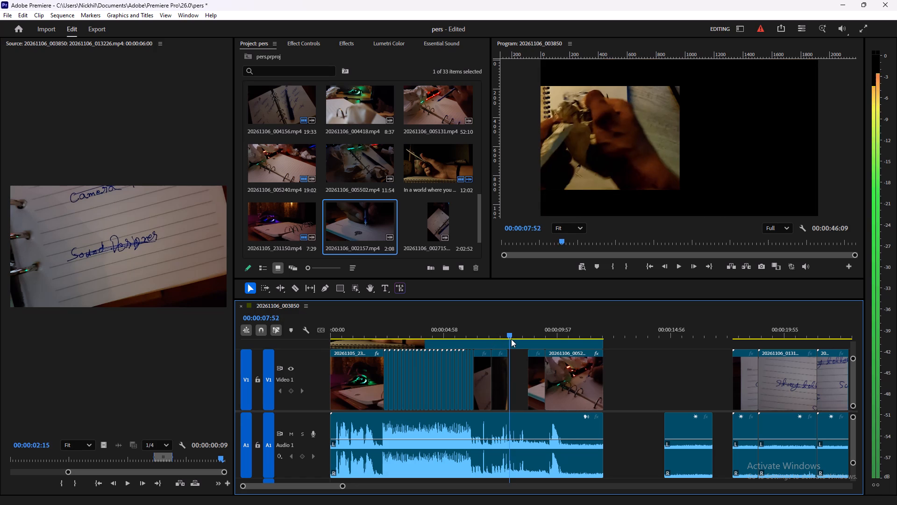
{"action": "left_click_drag", "start_coordinate": [511, 339], "coordinate": [508, 342]}
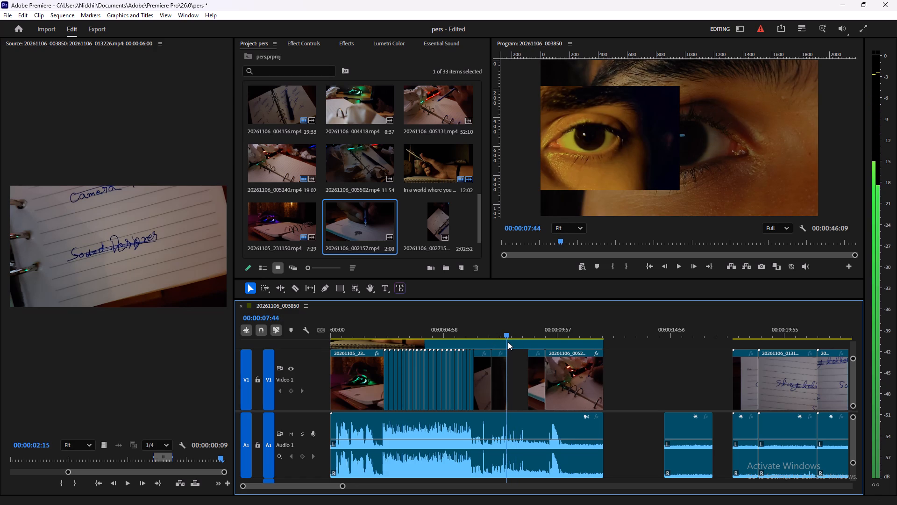
{"action": "left_click_drag", "start_coordinate": [508, 342], "coordinate": [508, 341]}
{"action": "left_click_drag", "start_coordinate": [508, 341], "coordinate": [518, 341]}
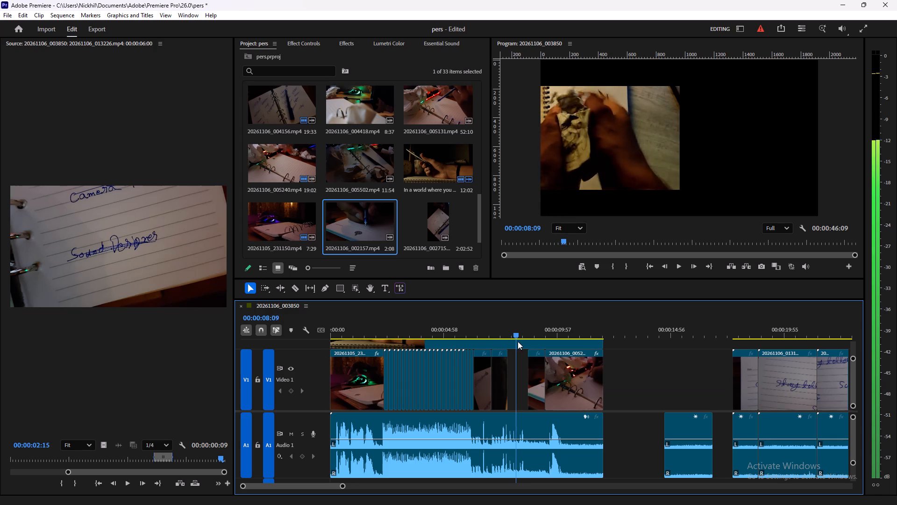
{"action": "left_click_drag", "start_coordinate": [518, 341], "coordinate": [535, 350]}
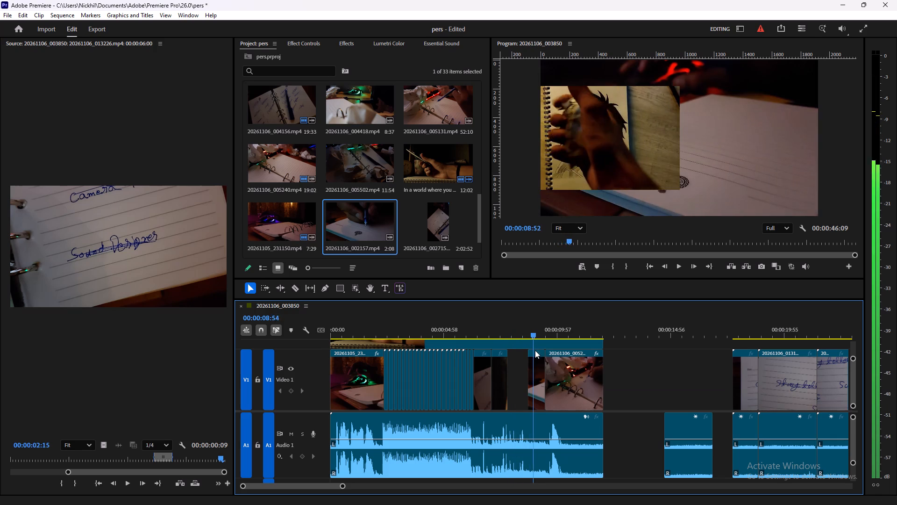
{"action": "left_click_drag", "start_coordinate": [535, 350], "coordinate": [548, 356]}
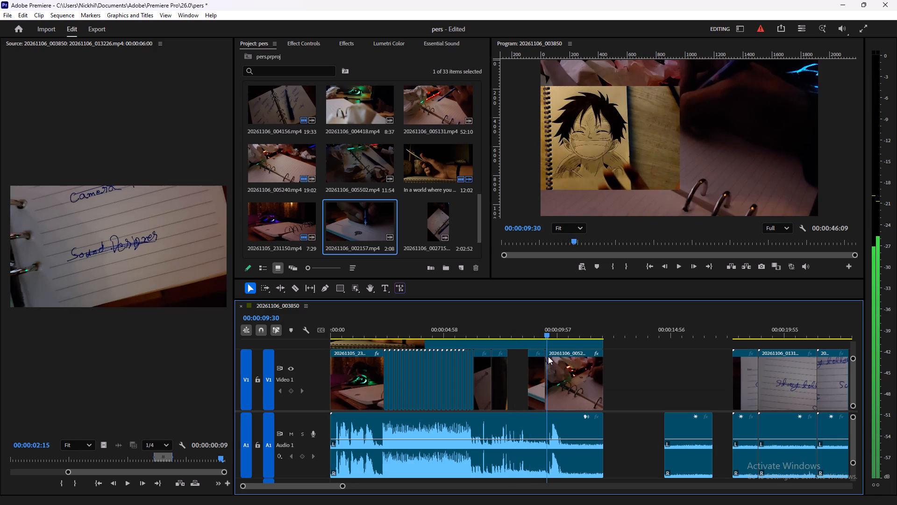
{"action": "left_click_drag", "start_coordinate": [548, 356], "coordinate": [550, 356]}
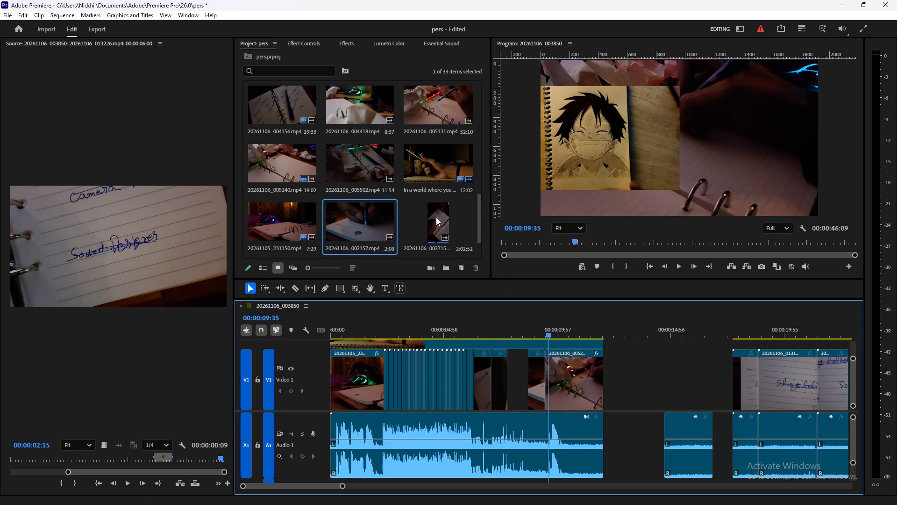
Add the 20261106_002715.mp4 clip to the timeline on V1 and A1, a little after the end of the writing shot.
{"action": "left_click_drag", "start_coordinate": [435, 217], "coordinate": [625, 385]}
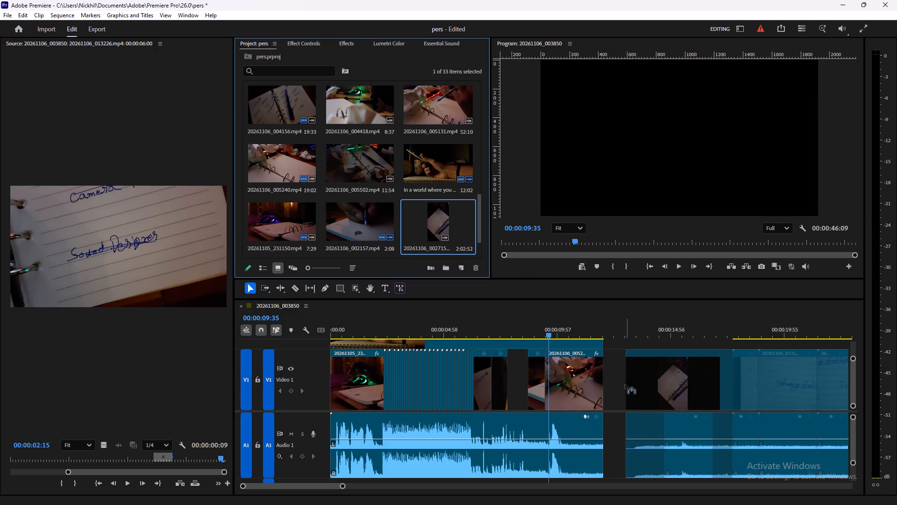
{"action": "left_click_drag", "start_coordinate": [625, 385], "coordinate": [618, 364]}
Play and scrub through the newly added 20261106_002715 footage to find the part worth keeping.
{"action": "scroll", "coordinate": [615, 349], "scroll_direction": "down", "scroll_amount": 4, "text": "shift"}
{"action": "left_click", "coordinate": [580, 328]}
{"action": "key", "text": "space"}
{"action": "scroll", "coordinate": [594, 349], "scroll_direction": "down", "scroll_amount": 6, "text": "shift"}
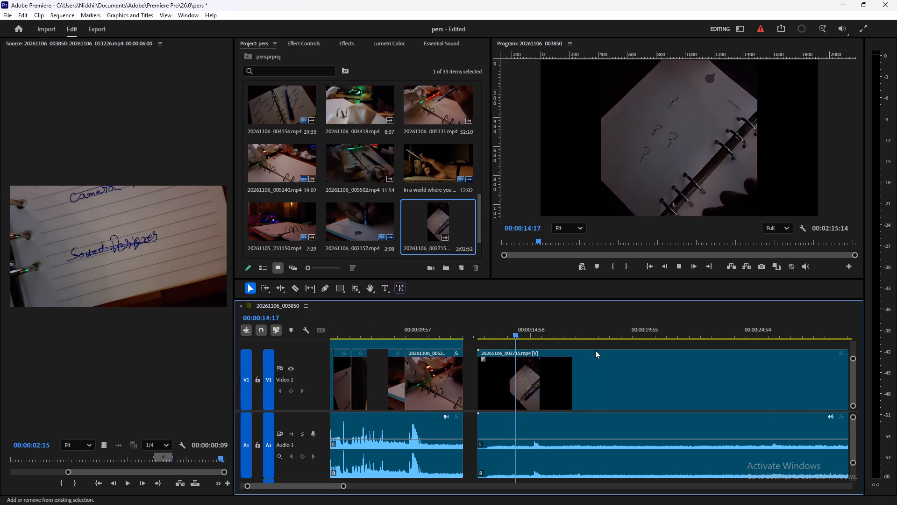
{"action": "scroll", "coordinate": [595, 351], "scroll_direction": "down", "scroll_amount": 10, "text": "alt"}
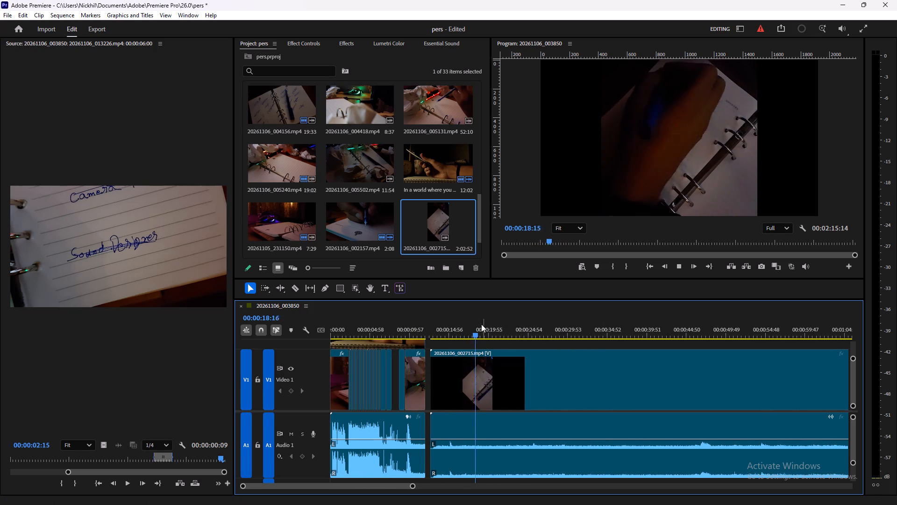
{"action": "left_click_drag", "start_coordinate": [475, 333], "coordinate": [569, 324]}
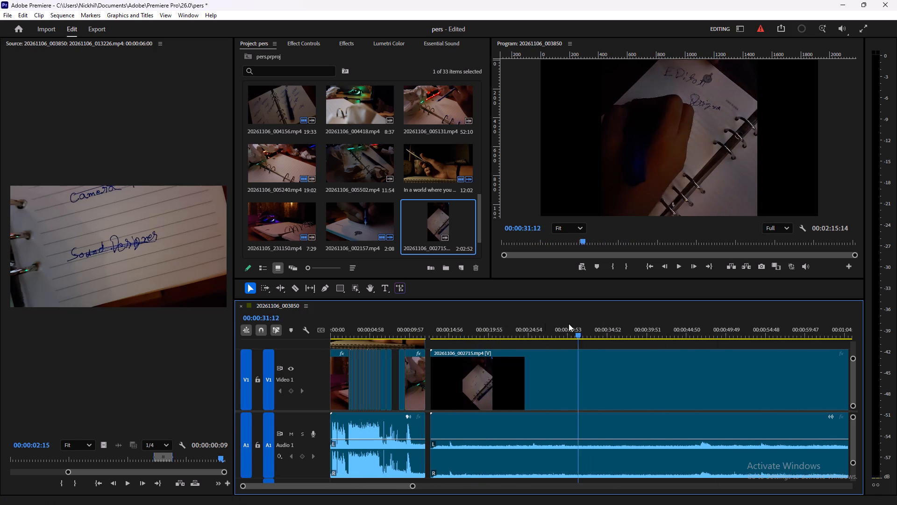
{"action": "left_click_drag", "start_coordinate": [569, 324], "coordinate": [441, 324]}
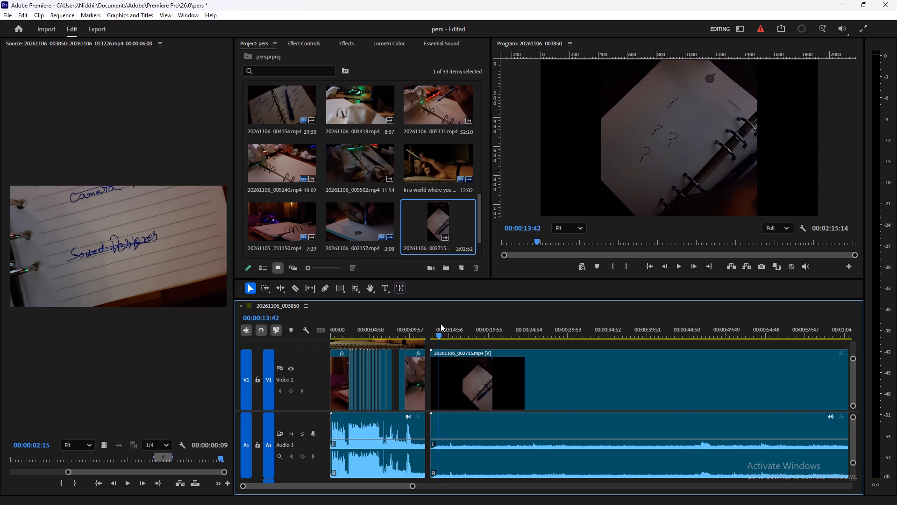
{"action": "left_click_drag", "start_coordinate": [441, 324], "coordinate": [463, 331]}
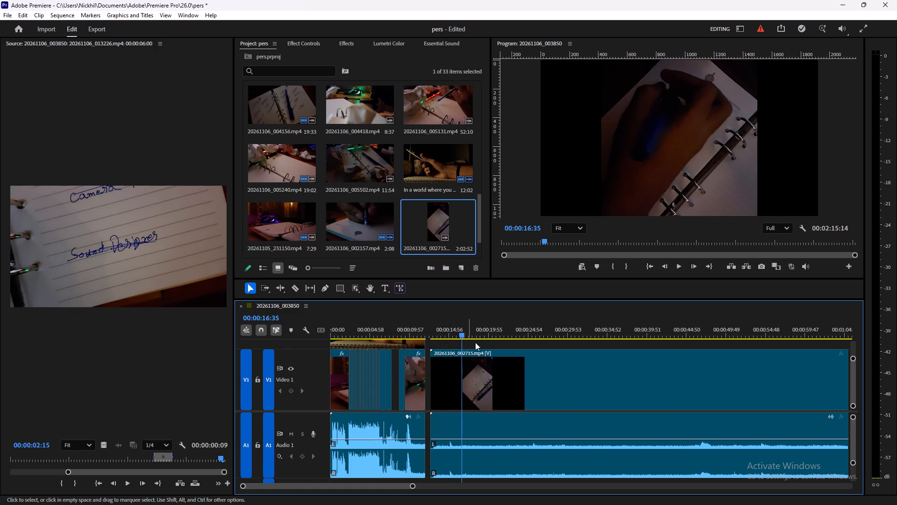
Unlink the video and audio of the 20261106_002715.mp4 clip.
{"action": "right_click", "coordinate": [505, 375]}
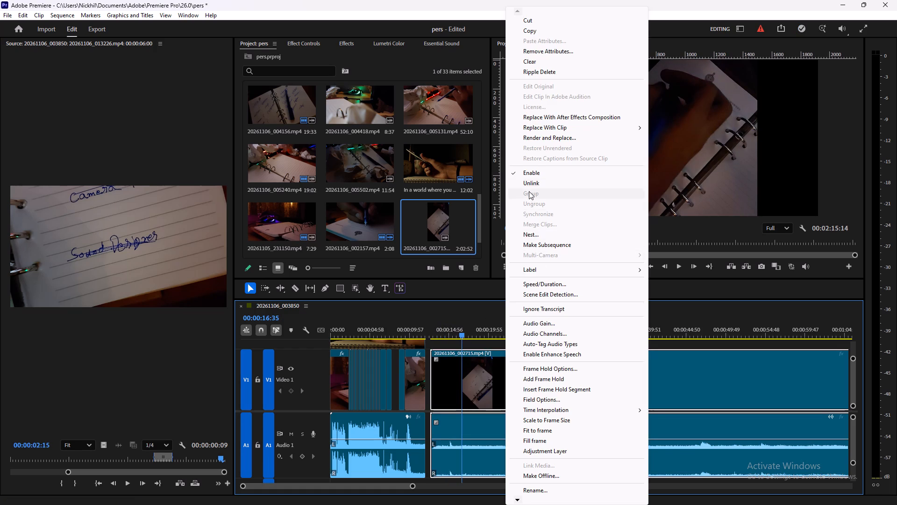
{"action": "left_click", "coordinate": [529, 183]}
Cut the 20261106_002715 video at 00:00:16:35, delete the part after the cut, and trim the remaining piece's end back to about 00:00:14:04.
{"action": "left_click", "coordinate": [469, 383]}
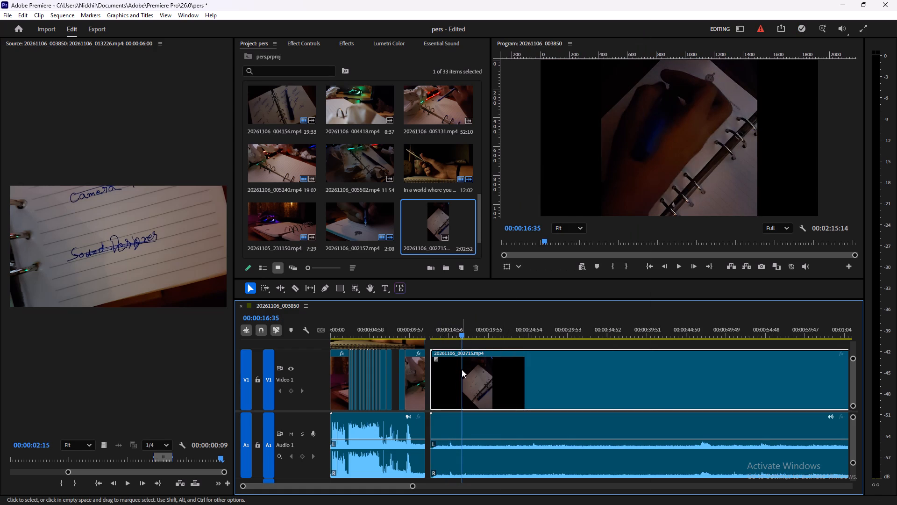
{"action": "key", "text": "c"}
{"action": "left_click", "coordinate": [460, 369]}
{"action": "key", "text": "v"}
{"action": "left_click", "coordinate": [500, 383]}
{"action": "key", "text": "Delete"}
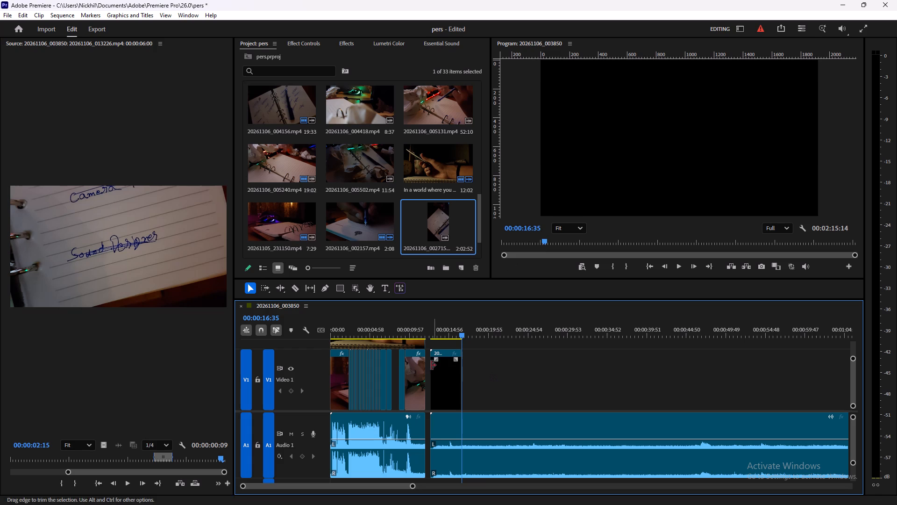
{"action": "left_click_drag", "start_coordinate": [458, 375], "coordinate": [438, 375]}
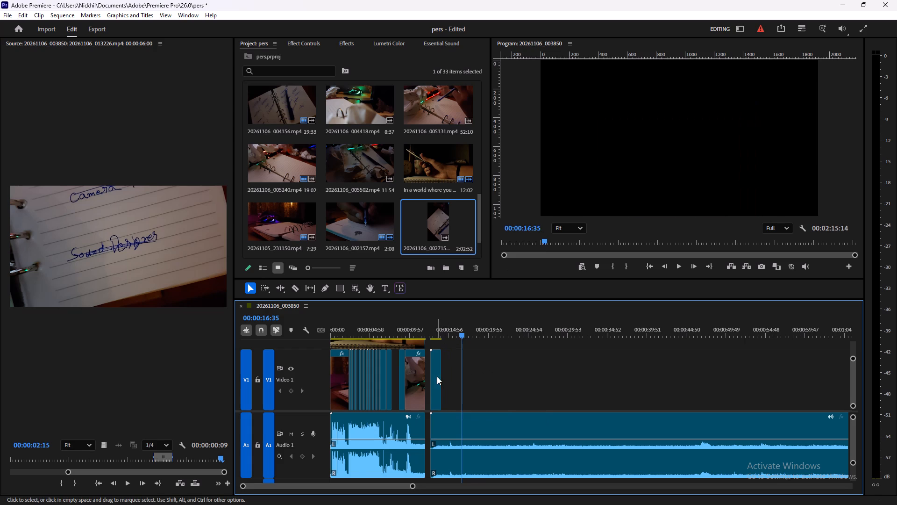
Delete the unlinked audio of the 20261106_002715 clip from A1.
{"action": "scroll", "coordinate": [436, 376], "scroll_direction": "up", "scroll_amount": 20, "text": "alt"}
{"action": "left_click", "coordinate": [551, 433]}
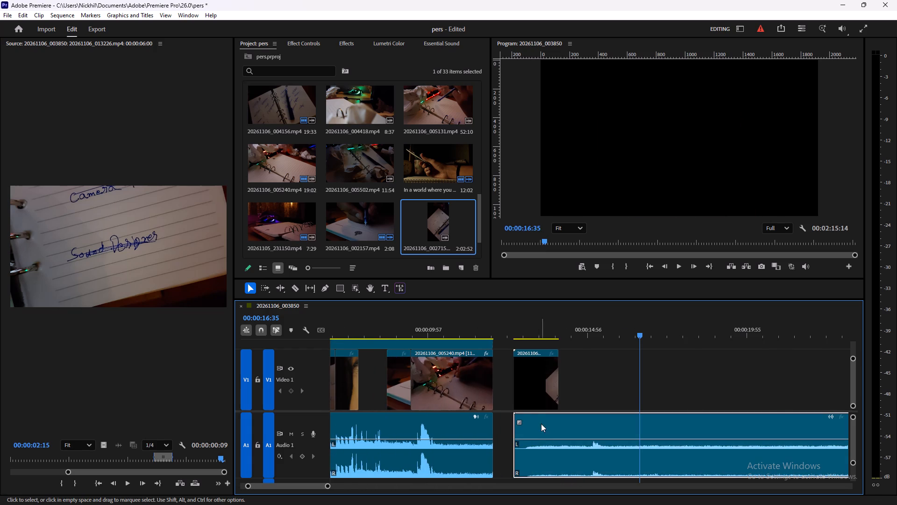
{"action": "key", "text": "Delete"}
Shift the 20261106_002715 video slightly earlier and trim its end to about 00:00:12:56, keeping about 36 frames.
{"action": "scroll", "coordinate": [549, 374], "scroll_direction": "up", "scroll_amount": 3, "text": "shift"}
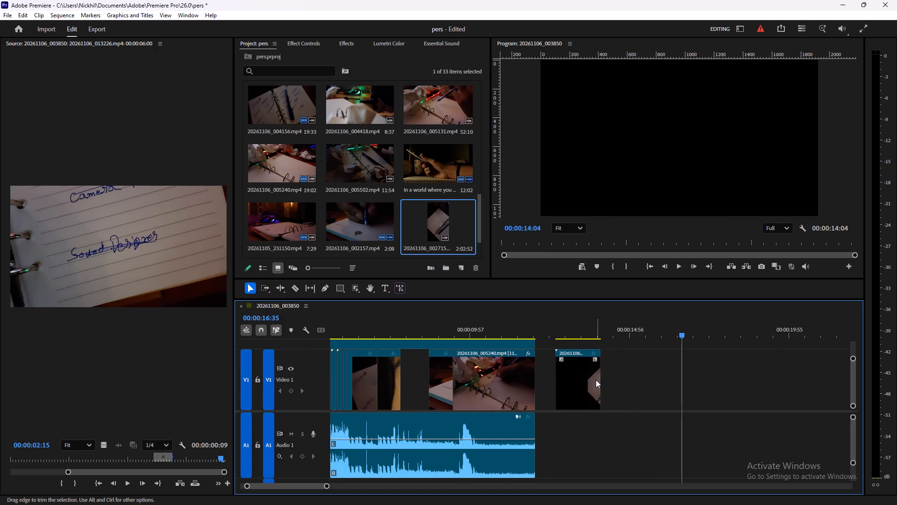
{"action": "left_click_drag", "start_coordinate": [596, 380], "coordinate": [586, 381]}
{"action": "left_click_drag", "start_coordinate": [590, 384], "coordinate": [564, 384]}
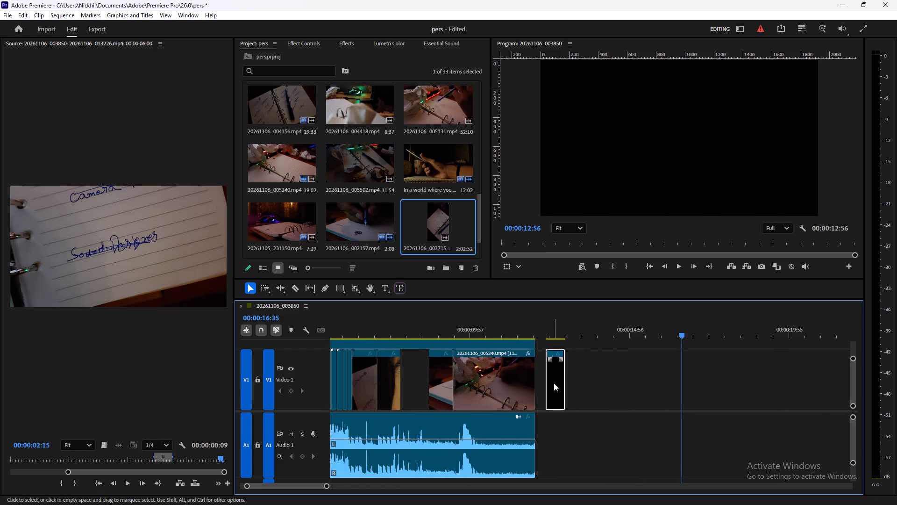
Move the question-mark page clip into the V1 gap after the eye close-up, extend its end to the blank-page clip, and play it back.
{"action": "left_click_drag", "start_coordinate": [554, 383], "coordinate": [412, 384]}
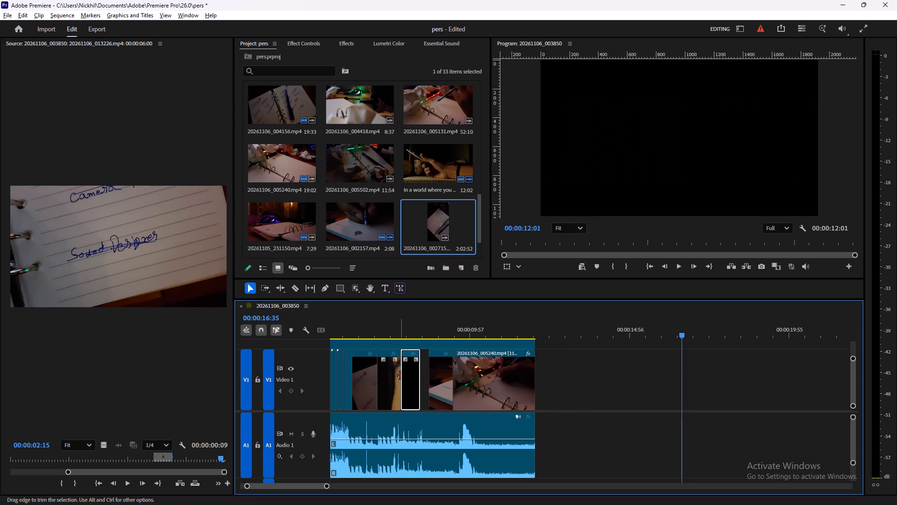
{"action": "scroll", "coordinate": [399, 374], "scroll_direction": "up", "scroll_amount": 12, "text": "alt"}
{"action": "left_click_drag", "start_coordinate": [445, 382], "coordinate": [474, 385]}
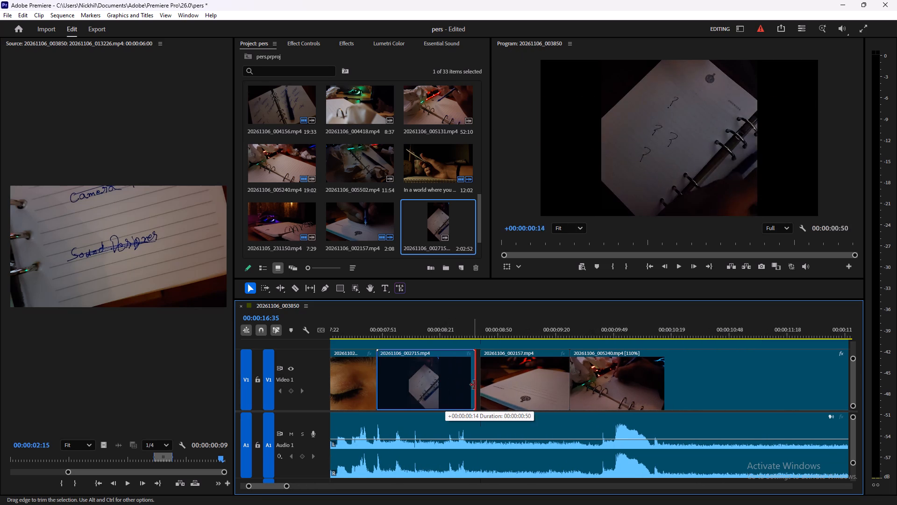
{"action": "left_click_drag", "start_coordinate": [474, 385], "coordinate": [477, 386]}
{"action": "left_click", "coordinate": [378, 327]}
{"action": "key", "text": "space"}
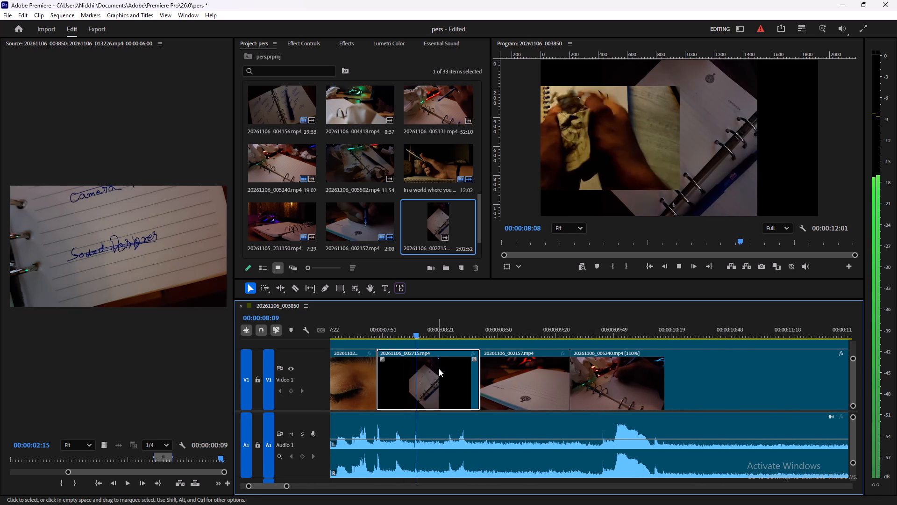
{"action": "key", "text": "space"}
Set the rotation of the 20261106_002715 question-mark page clip to -90°.
{"action": "left_click", "coordinate": [446, 373]}
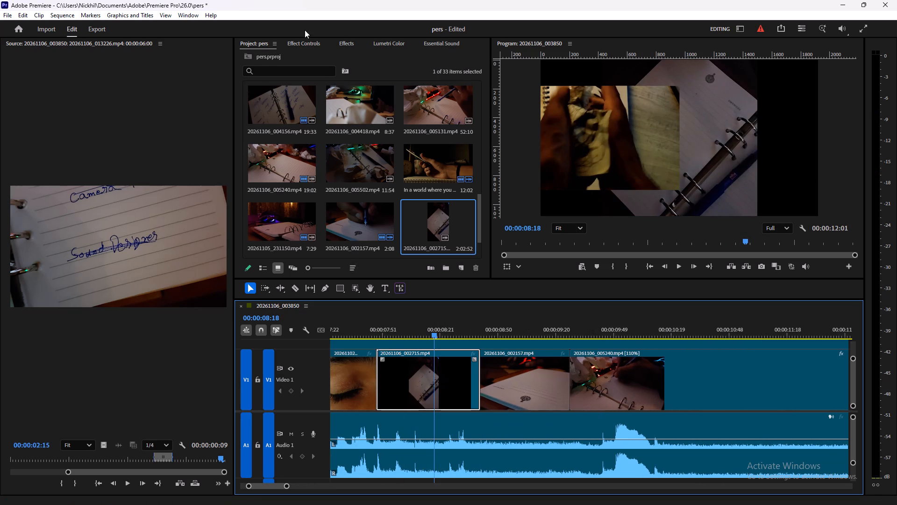
{"action": "left_click", "coordinate": [289, 41]}
{"action": "left_click", "coordinate": [313, 142]}
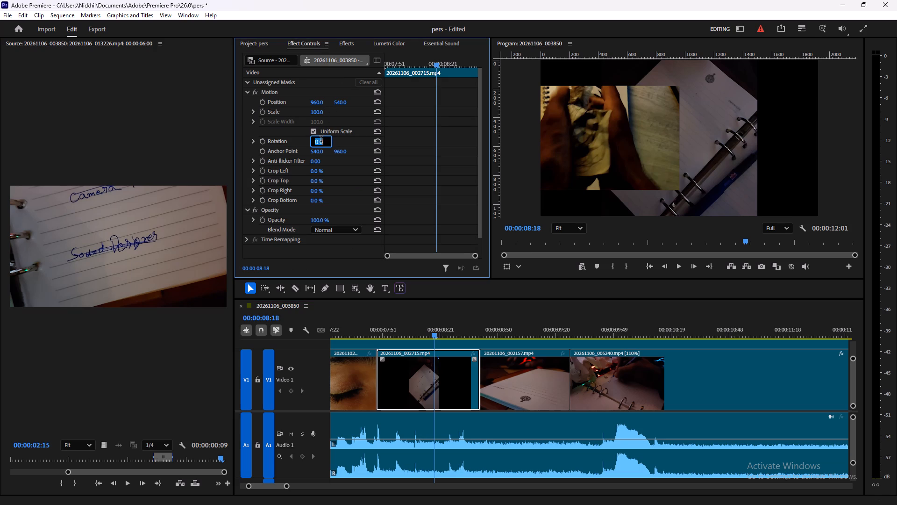
{"action": "type", "text": "-90"}
{"action": "key", "text": "Return"}
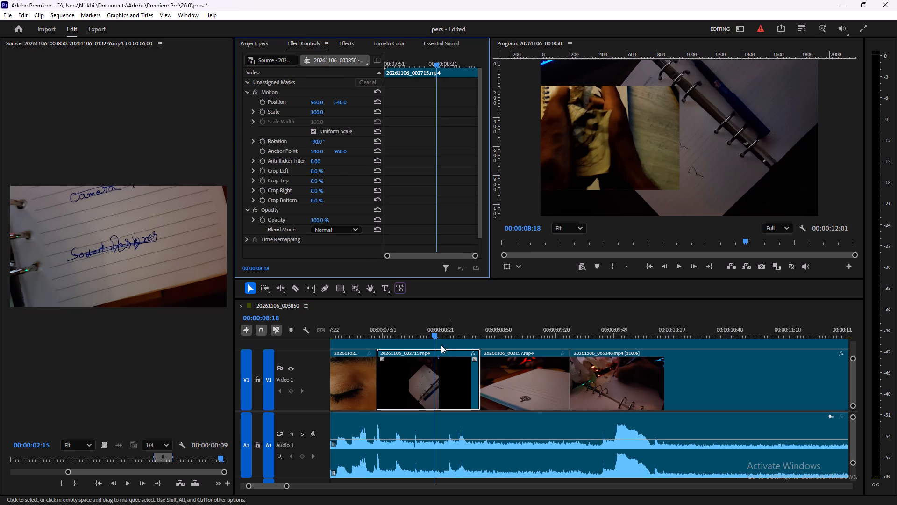
Hide the reference video by turning off the output of the Video 2 track.
{"action": "scroll", "coordinate": [488, 357], "scroll_direction": "up", "scroll_amount": 7, "text": "shift"}
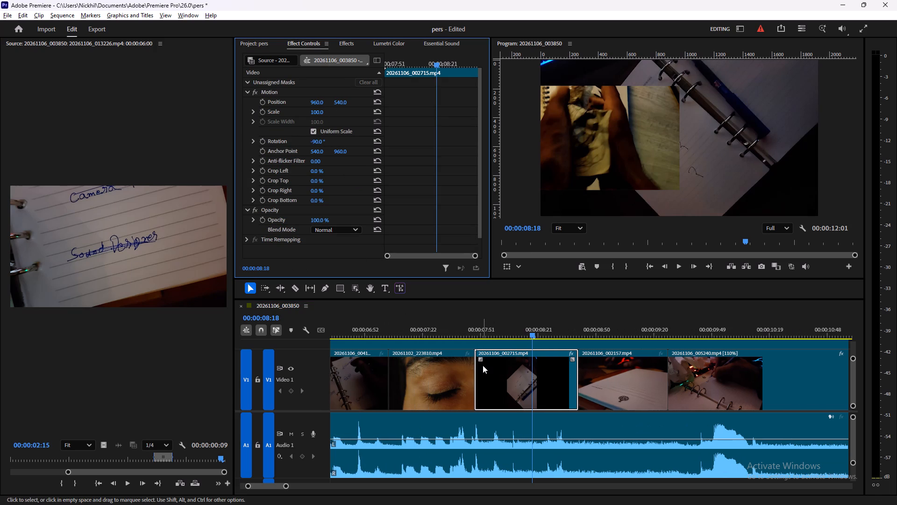
{"action": "scroll", "coordinate": [483, 365], "scroll_direction": "down", "scroll_amount": 6, "text": "alt"}
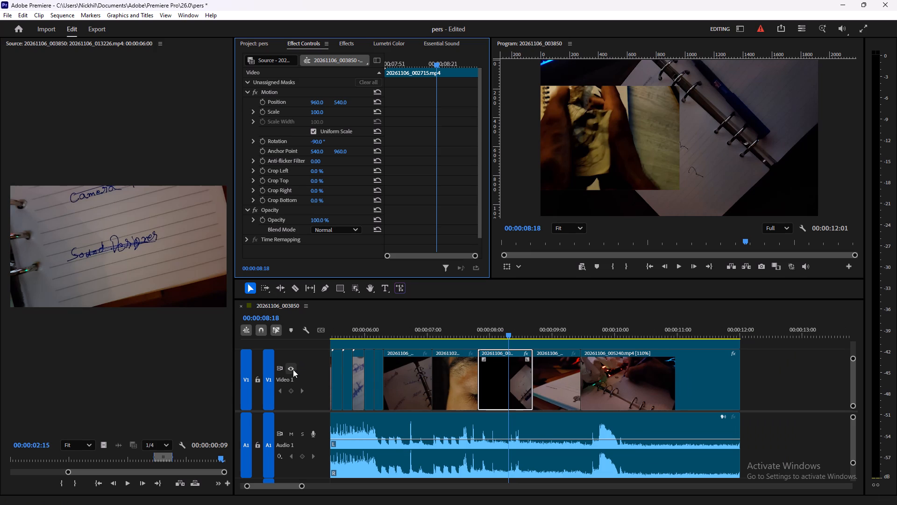
{"action": "scroll", "coordinate": [293, 369], "scroll_direction": "up", "scroll_amount": 7, "text": "ctrl"}
{"action": "left_click", "coordinate": [291, 362]}
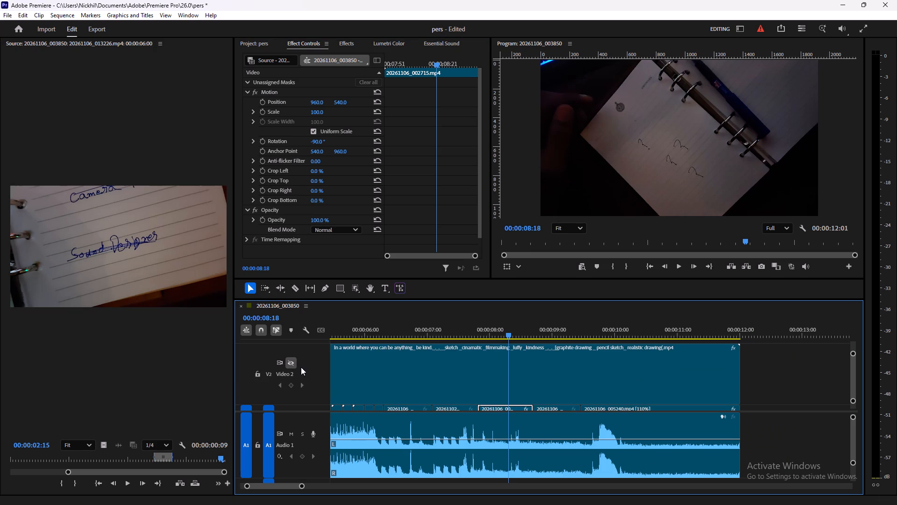
Play back the sequence without the reference overlay, reviewing the cuts around the notebook writing, eye close-up and question-mark page.
{"action": "scroll", "coordinate": [301, 367], "scroll_direction": "down", "scroll_amount": 12, "text": "ctrl"}
{"action": "scroll", "coordinate": [334, 363], "scroll_direction": "down", "scroll_amount": 11, "text": "alt"}
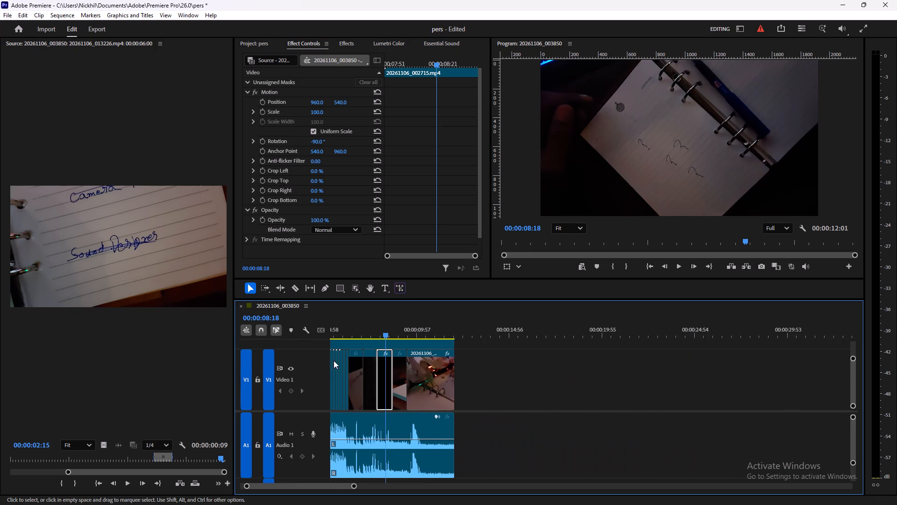
{"action": "scroll", "coordinate": [341, 363], "scroll_direction": "up", "scroll_amount": 8, "text": "shift"}
{"action": "left_click_drag", "start_coordinate": [374, 327], "coordinate": [221, 327]}
{"action": "key", "text": "space"}
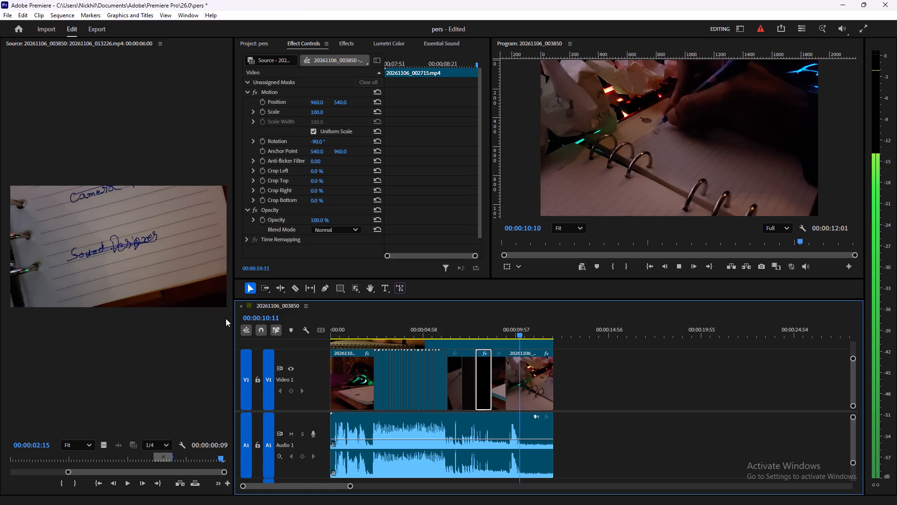
{"action": "key", "text": "space"}
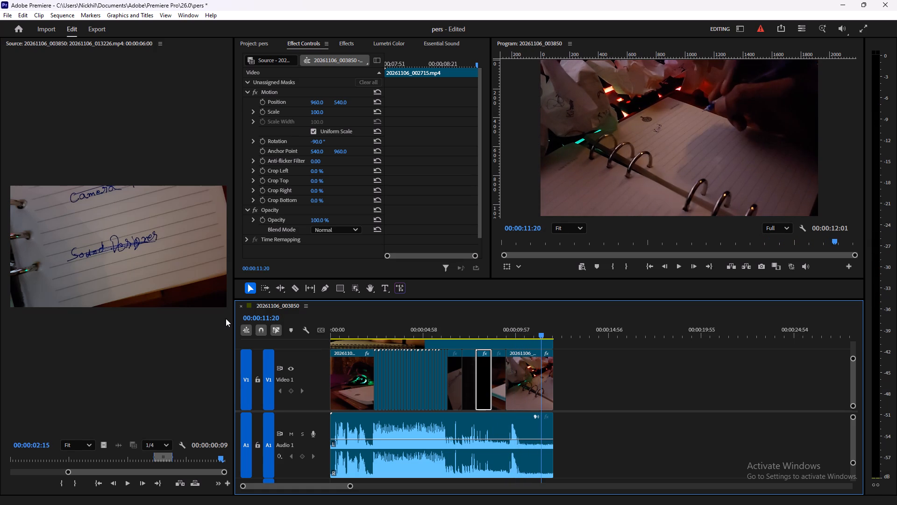
{"action": "left_click", "coordinate": [445, 324]}
{"action": "key", "text": "space"}
{"action": "key", "text": "space"}
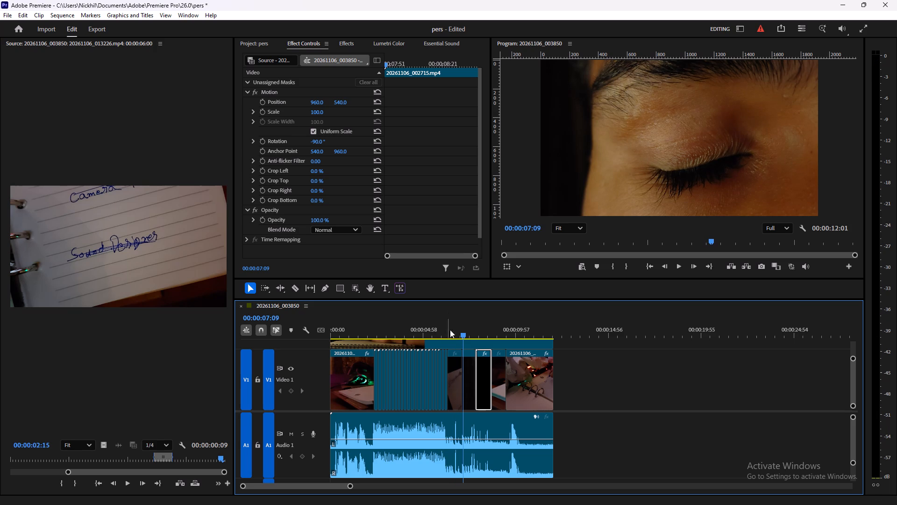
{"action": "left_click_drag", "start_coordinate": [465, 326], "coordinate": [453, 329]}
{"action": "key", "text": "space"}
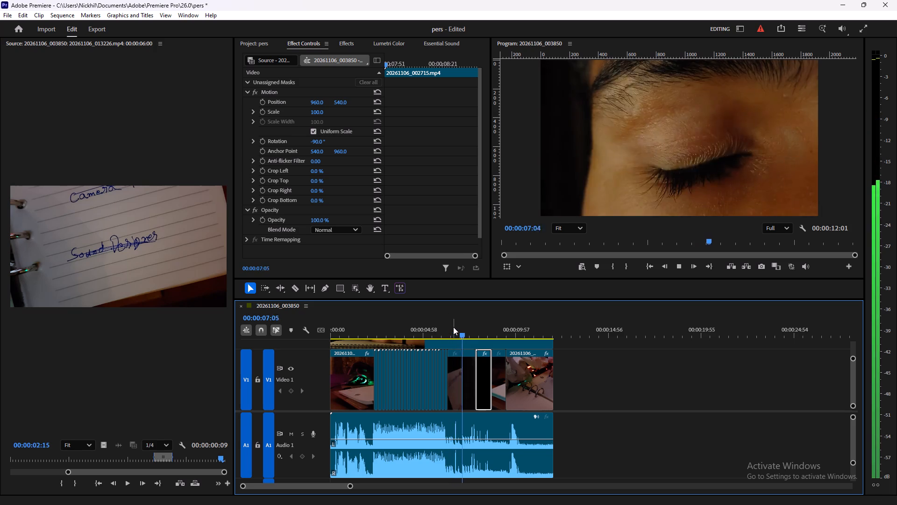
{"action": "key", "text": "space"}
{"action": "left_click", "coordinate": [458, 329]}
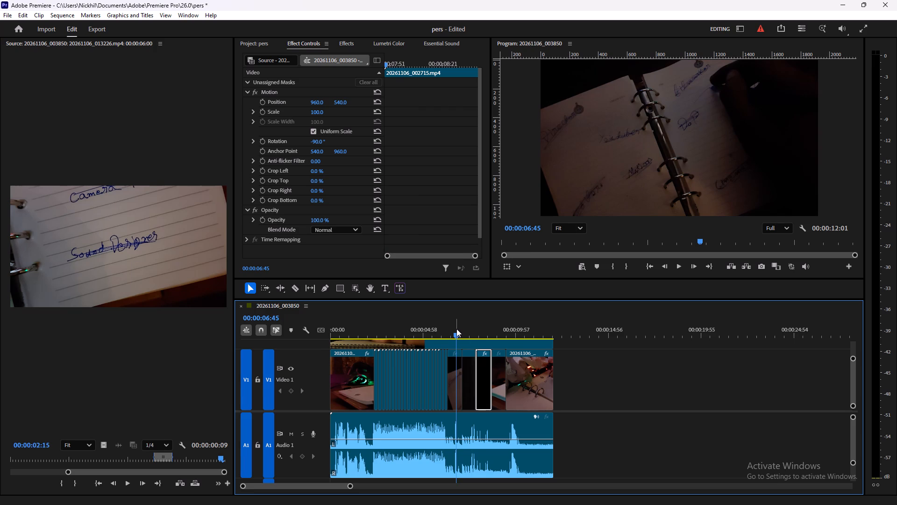
{"action": "key", "text": "space"}
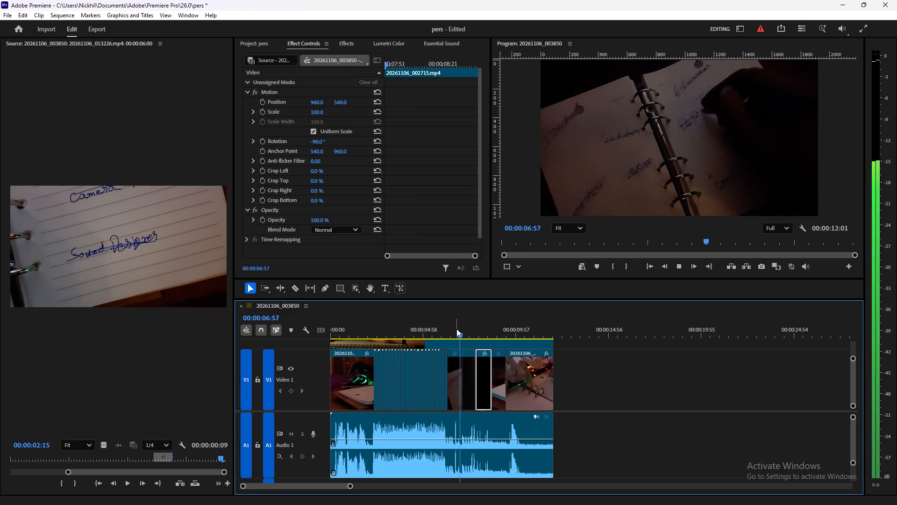
{"action": "key", "text": "space"}
Undo the recent V1 edits back to before the notebook writing clip was cut for the eye close-up, and play it back.
{"action": "key", "text": "ctrl+z"}
{"action": "key", "text": "ctrl+z"}
{"action": "key", "text": "ctrl+z"}
{"action": "key", "text": "ctrl+z"}
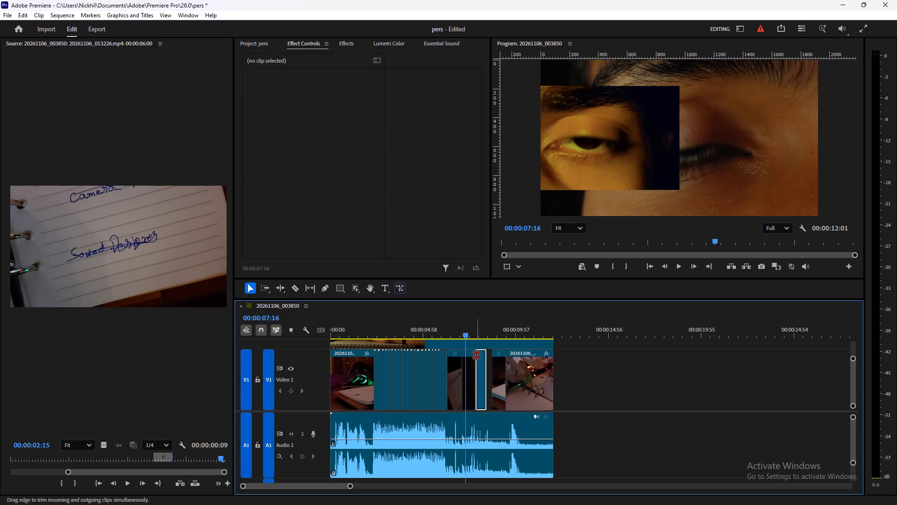
{"action": "key", "text": "ctrl+z"}
{"action": "key", "text": "ctrl+z"}
{"action": "key", "text": "ctrl+z"}
{"action": "key", "text": "ctrl+z"}
{"action": "key", "text": "ctrl+z"}
{"action": "key", "text": "ctrl+z"}
{"action": "key", "text": "ctrl+z"}
{"action": "key", "text": "ctrl+z"}
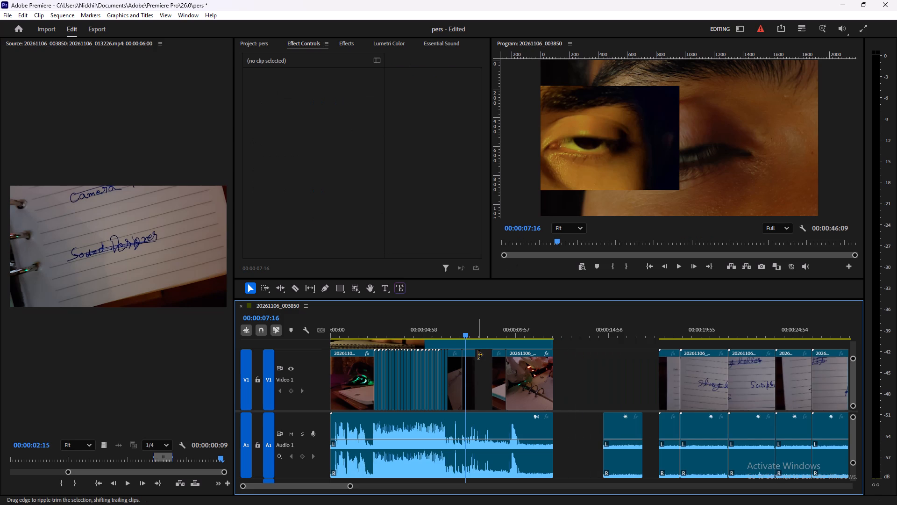
{"action": "key", "text": "ctrl+z"}
{"action": "key", "text": "ctrl+z"}
{"action": "key", "text": "ctrl+z"}
{"action": "key", "text": "ctrl+z"}
{"action": "key", "text": "ctrl+z"}
{"action": "key", "text": "ctrl+z"}
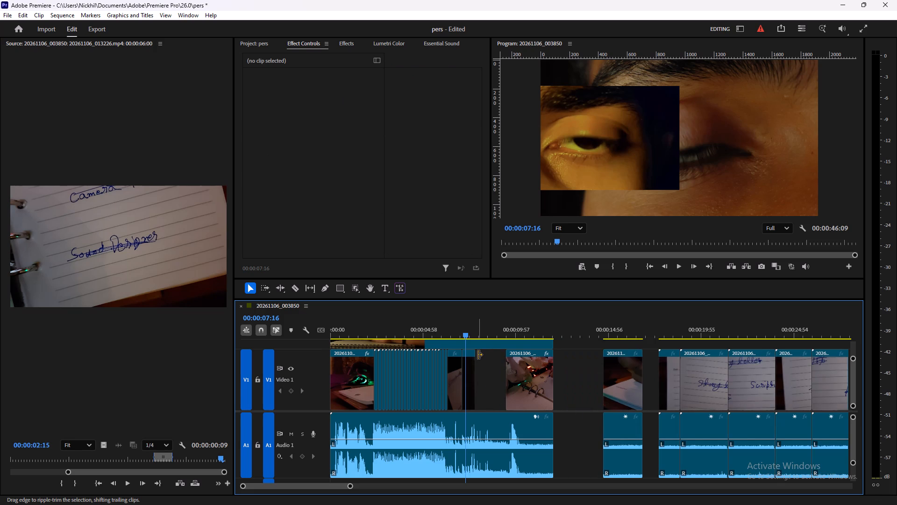
{"action": "key", "text": "ctrl+z"}
{"action": "key", "text": "ctrl+z"}
{"action": "key", "text": "ctrl+z"}
{"action": "key", "text": "ctrl+z"}
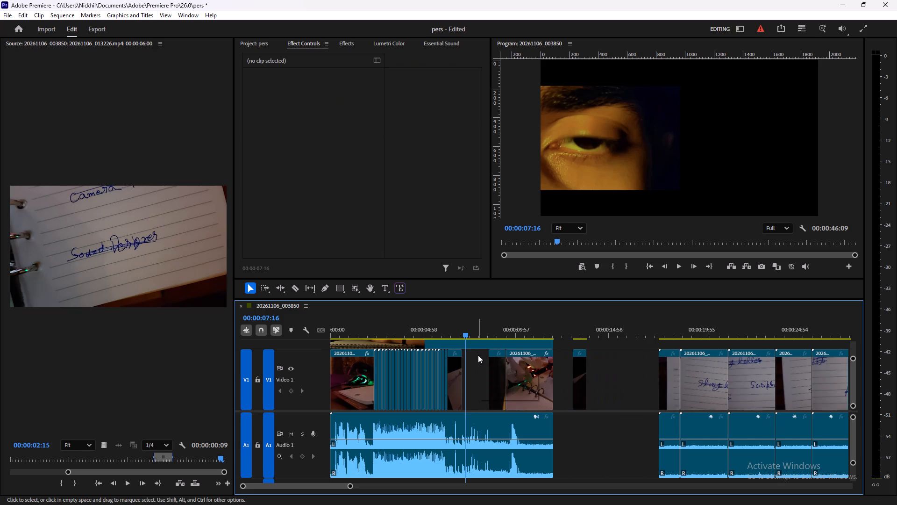
{"action": "key", "text": "ctrl+z"}
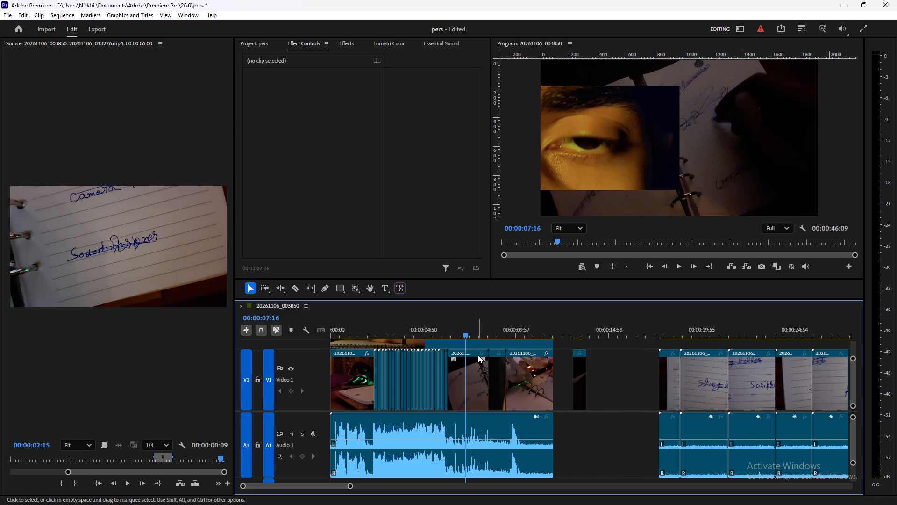
{"action": "left_click_drag", "start_coordinate": [461, 331], "coordinate": [447, 334]}
{"action": "key", "text": "space"}
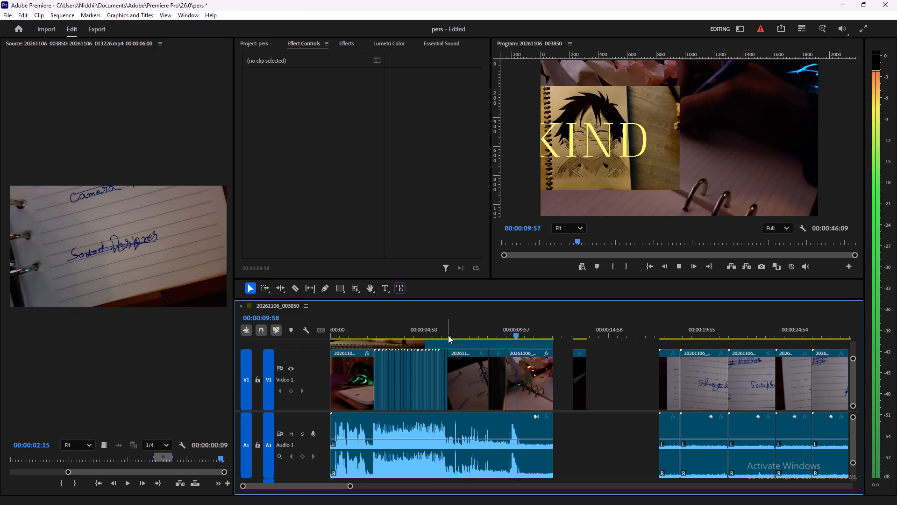
{"action": "key", "text": "space"}
{"action": "key", "text": "space"}
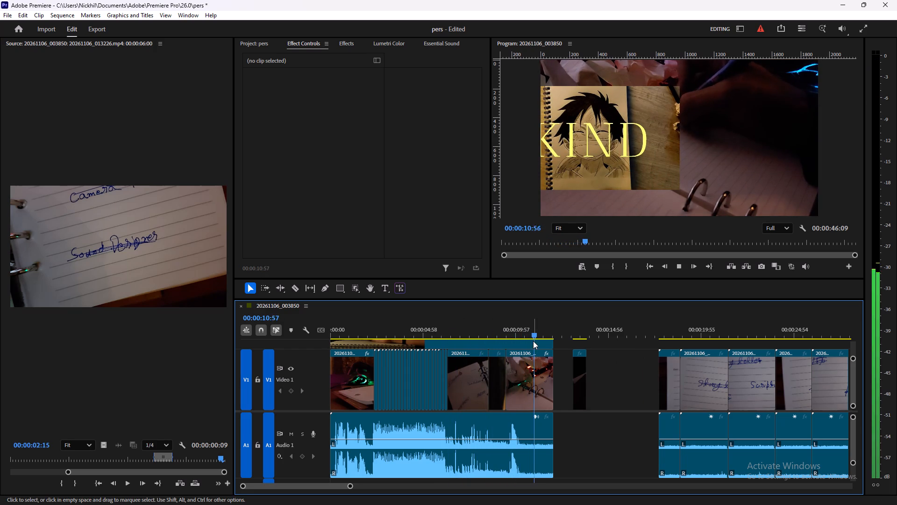
{"action": "key", "text": "space"}
Delete the "In a world where you can be anything" reference video from the Video 2 track.
{"action": "left_click", "coordinate": [526, 340]}
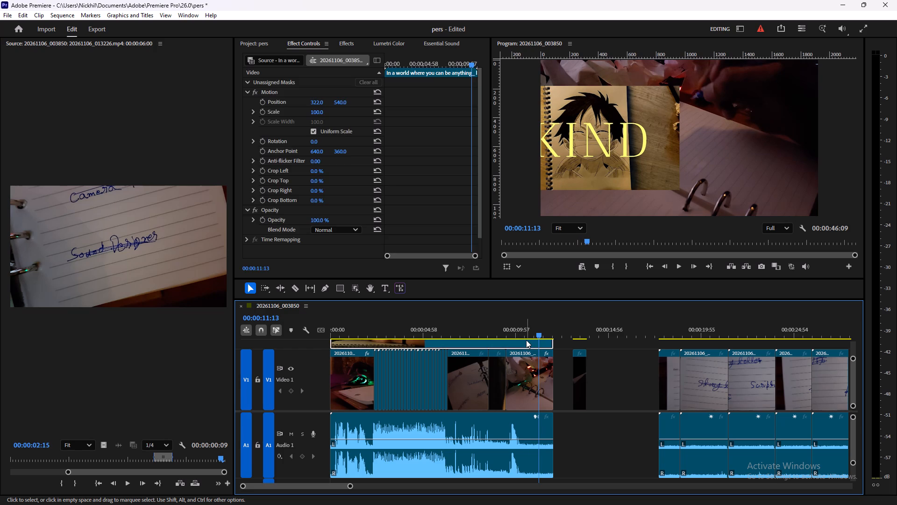
{"action": "key", "text": "Delete"}
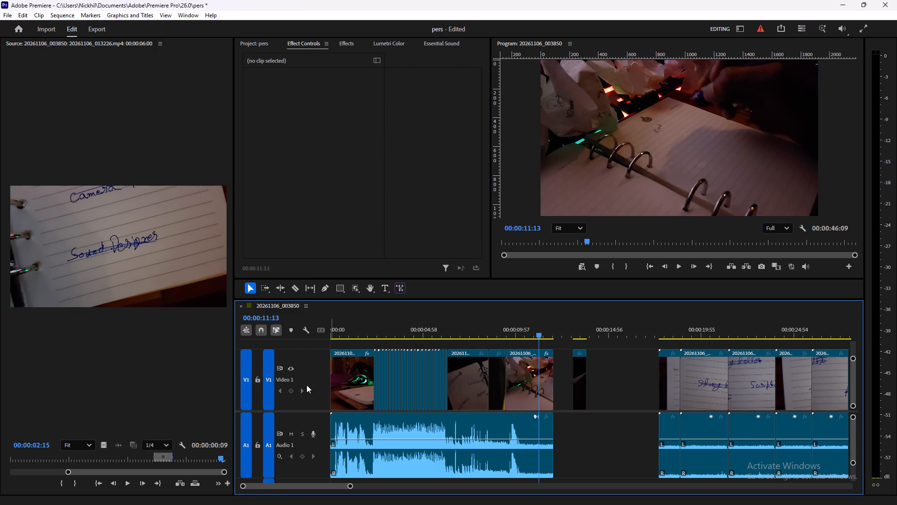
Select the Type tool to add text on the empty Video 2 track above the opening 20261105_231150 clip.
{"action": "scroll", "coordinate": [306, 385], "scroll_direction": "up", "scroll_amount": 3, "text": "shift"}
{"action": "scroll", "coordinate": [306, 385], "scroll_direction": "down", "scroll_amount": 8, "text": "shift"}
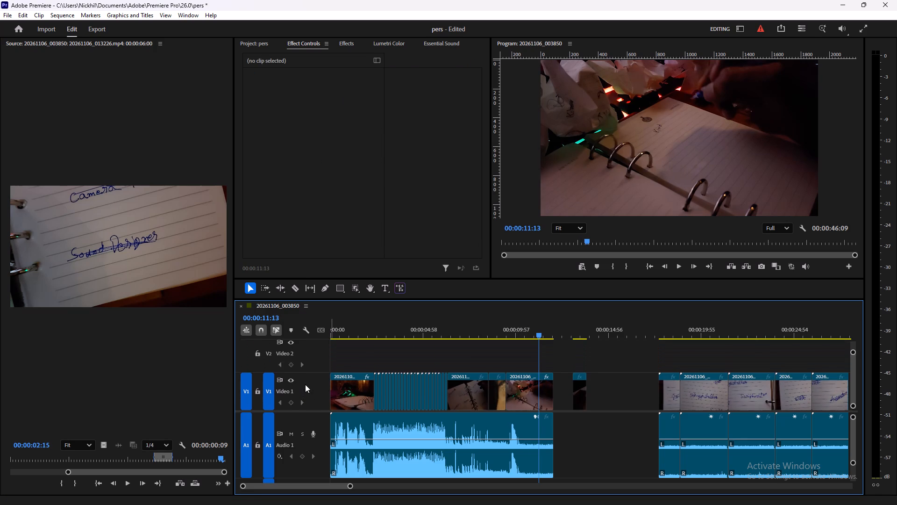
{"action": "scroll", "coordinate": [346, 368], "scroll_direction": "up", "scroll_amount": 6, "text": "alt"}
{"action": "scroll", "coordinate": [345, 366], "scroll_direction": "up", "scroll_amount": 7, "text": "shift"}
{"action": "scroll", "coordinate": [346, 358], "scroll_direction": "up", "scroll_amount": 9, "text": "alt"}
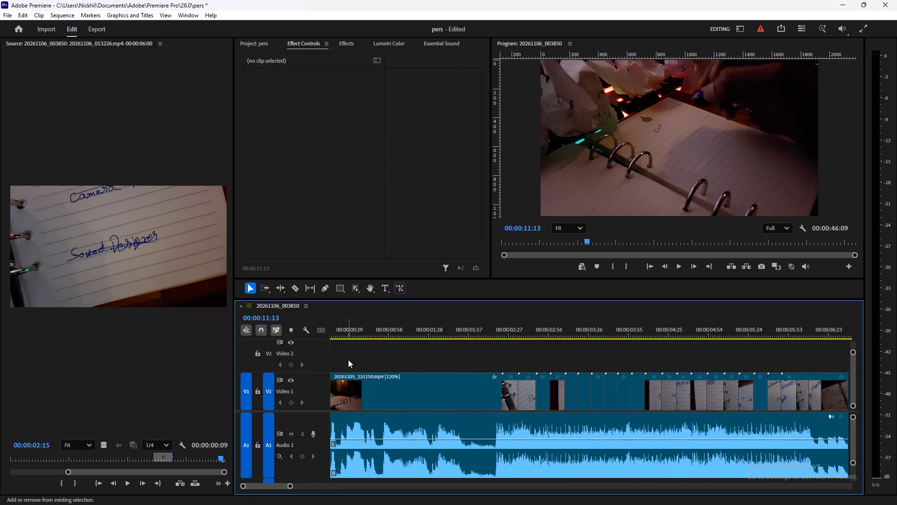
{"action": "scroll", "coordinate": [348, 360], "scroll_direction": "up", "scroll_amount": 6, "text": "alt"}
{"action": "scroll", "coordinate": [371, 386], "scroll_direction": "up", "scroll_amount": 2}
{"action": "scroll", "coordinate": [370, 372], "scroll_direction": "up", "scroll_amount": 13, "text": "alt"}
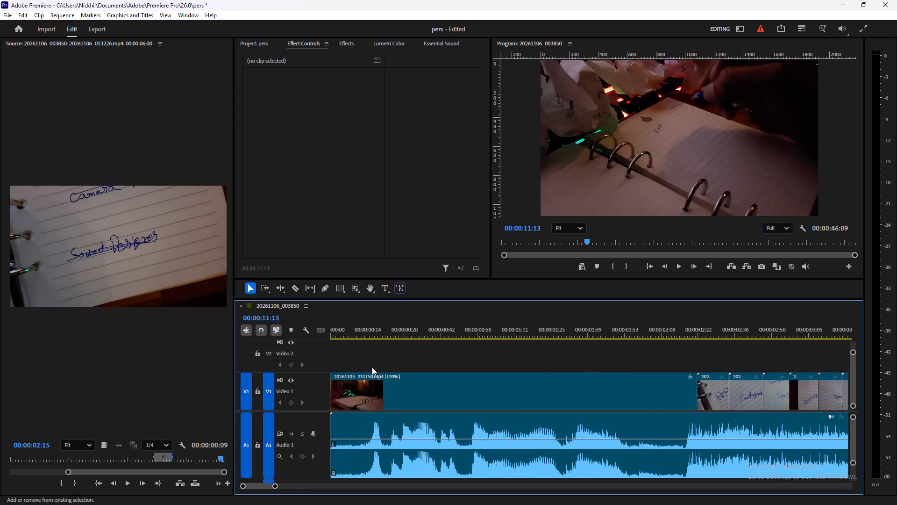
{"action": "left_click", "coordinate": [381, 344]}
{"action": "left_click", "coordinate": [384, 288]}
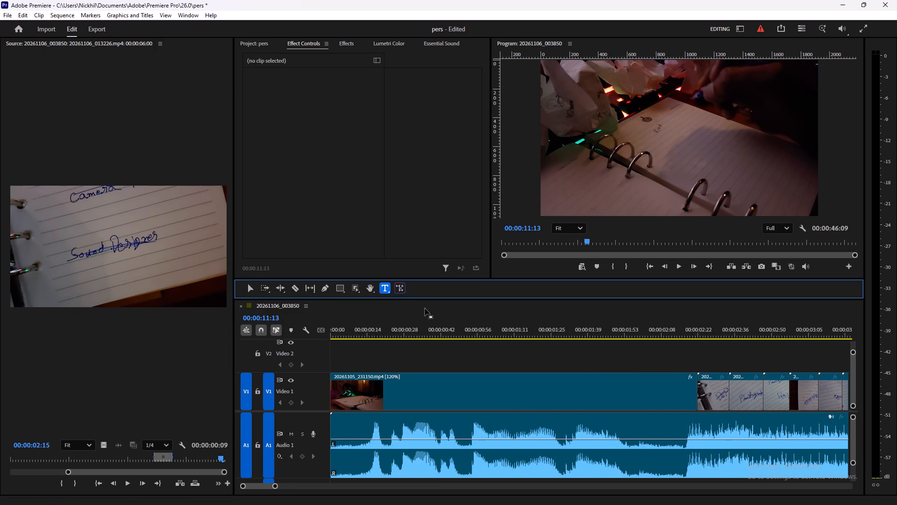
{"action": "left_click", "coordinate": [427, 354]}
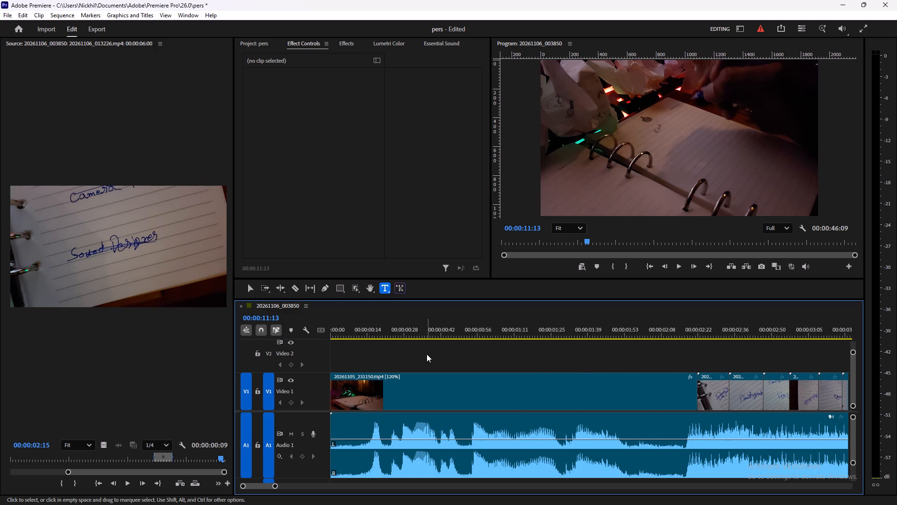
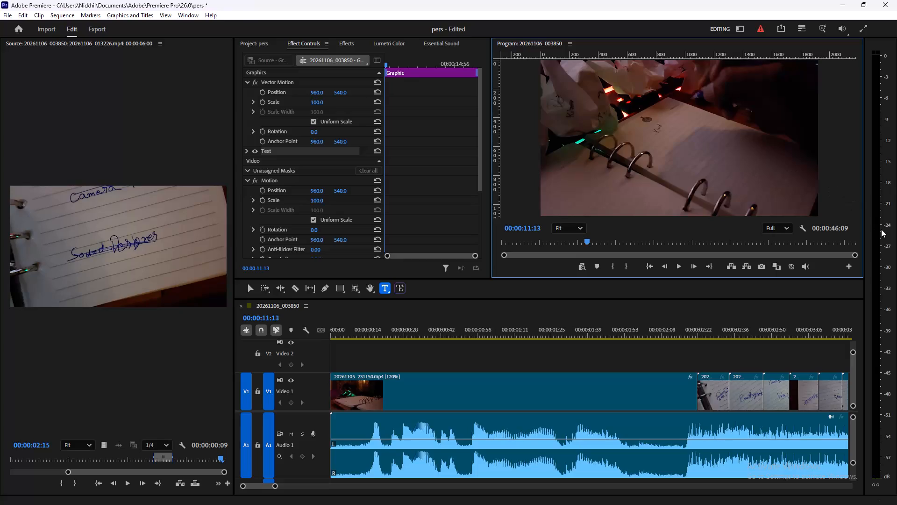
Undo the empty text graphic added at 00:00:11:13, keeping the reference video deleted from the Video 2 track.
{"action": "scroll", "coordinate": [392, 399], "scroll_direction": "down", "scroll_amount": 11, "text": "alt"}
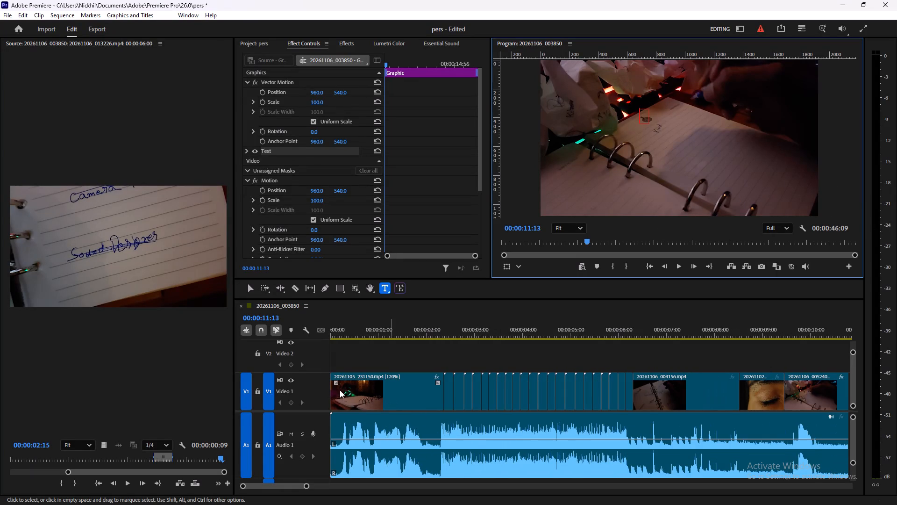
{"action": "scroll", "coordinate": [320, 387], "scroll_direction": "up", "scroll_amount": 7, "text": "ctrl"}
{"action": "scroll", "coordinate": [320, 387], "scroll_direction": "down", "scroll_amount": 12, "text": "ctrl"}
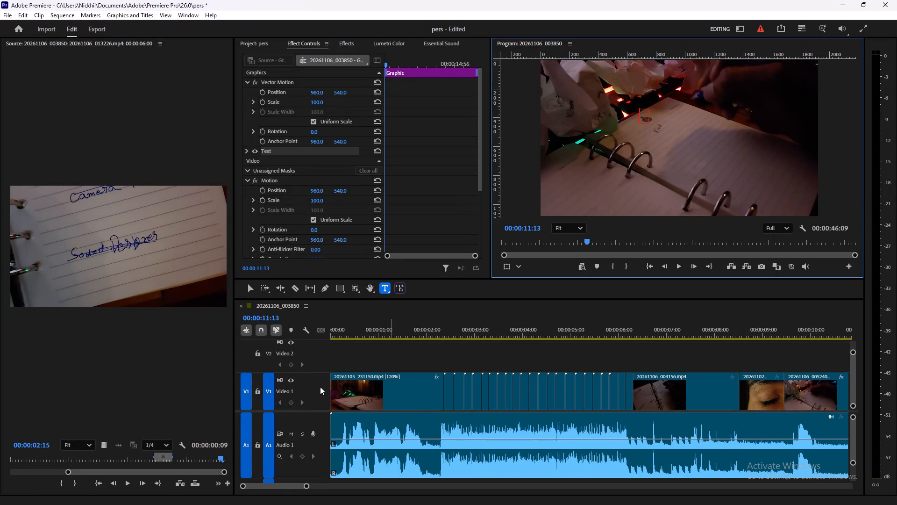
{"action": "key", "text": "ctrl+z"}
{"action": "key", "text": "ctrl+z"}
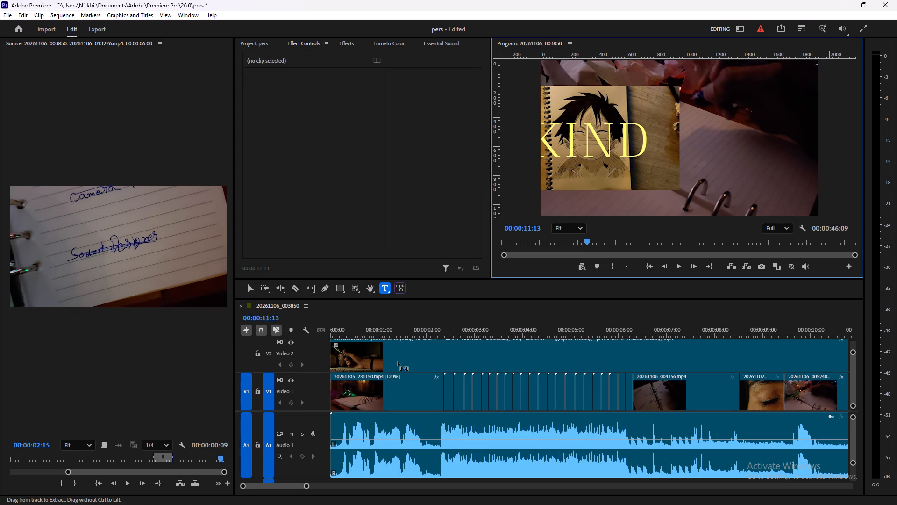
{"action": "key", "text": "ctrl+shift+z"}
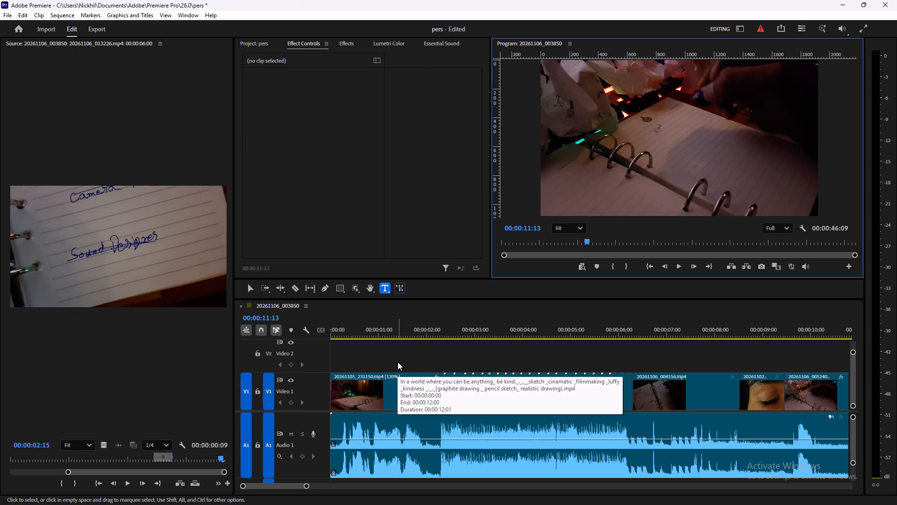
Save the pers project with the reference video removed from Video 2.
{"action": "key", "text": "ctrl+s"}
{"action": "key", "text": "ctrl+s"}
{"action": "key", "text": "ctrl+s"}
{"action": "key", "text": "ctrl+s"}
{"action": "key", "text": "ctrl+s"}
{"action": "key", "text": "ctrl+s"}
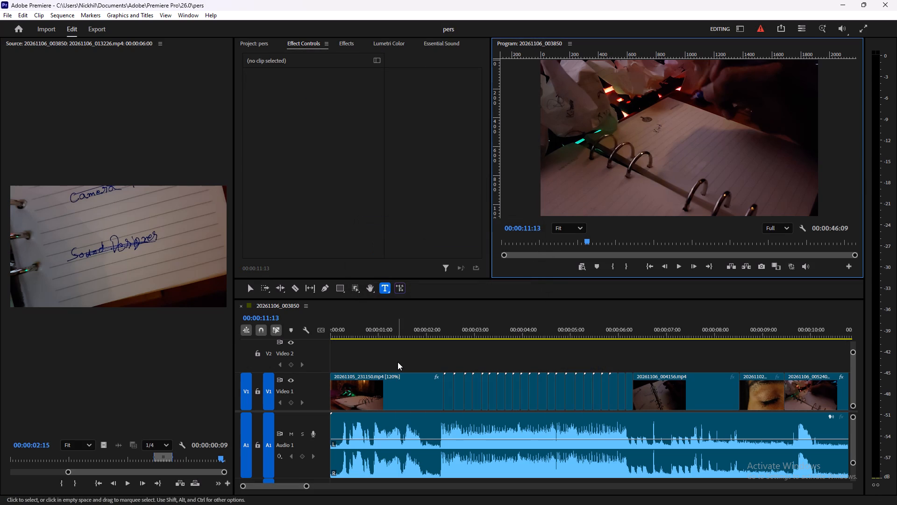
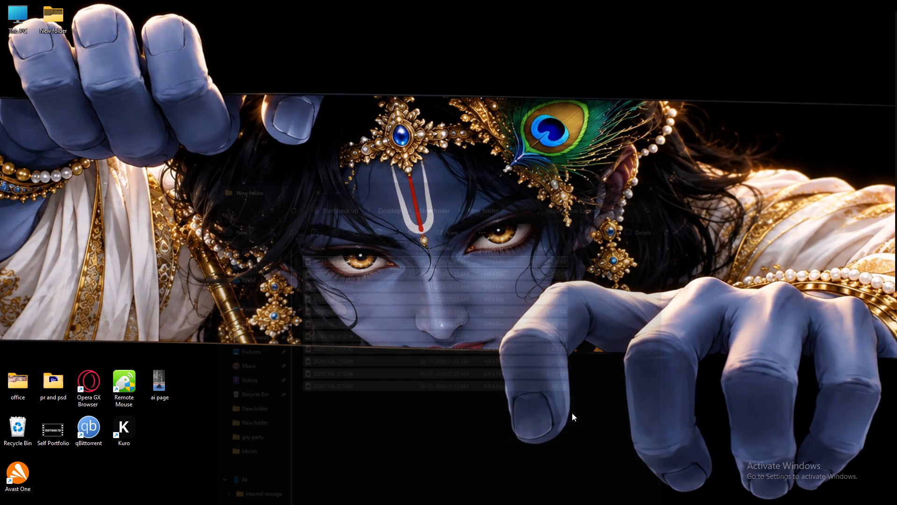
Close the main Phone Link window that is open in the background.
{"action": "left_click", "coordinate": [592, 497]}
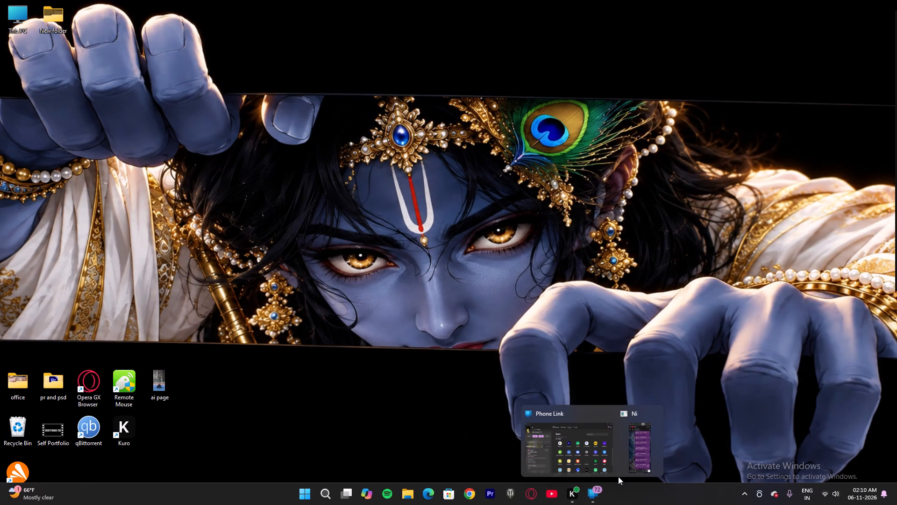
{"action": "left_click", "coordinate": [603, 415]}
{"action": "left_click", "coordinate": [603, 415]}
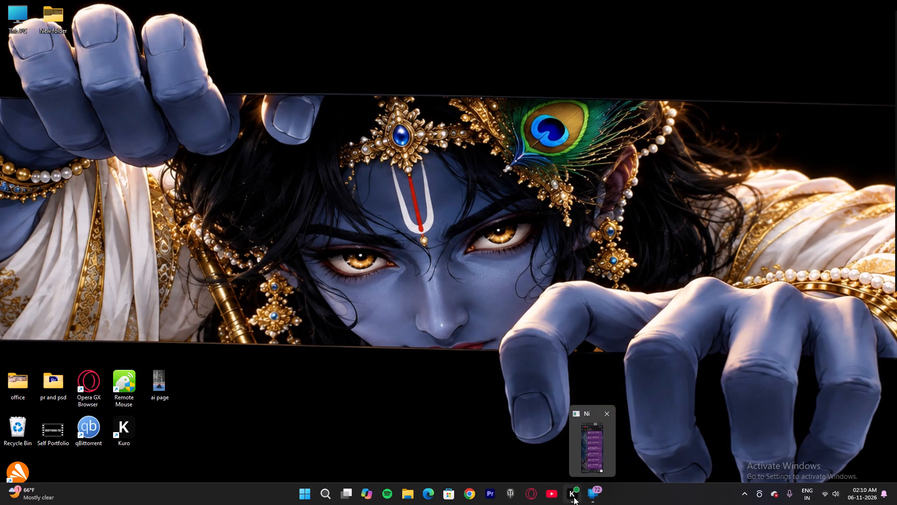